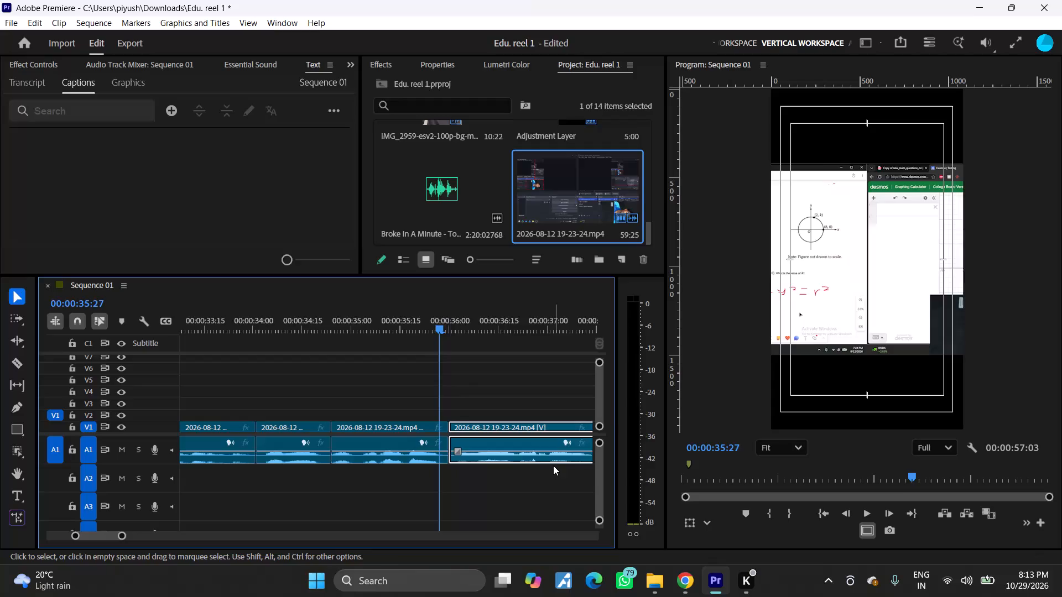
Cut out the silent pause from about 00:00:42:12 to 00:00:43:07 and move the following clip back to close the gap.
key("space")
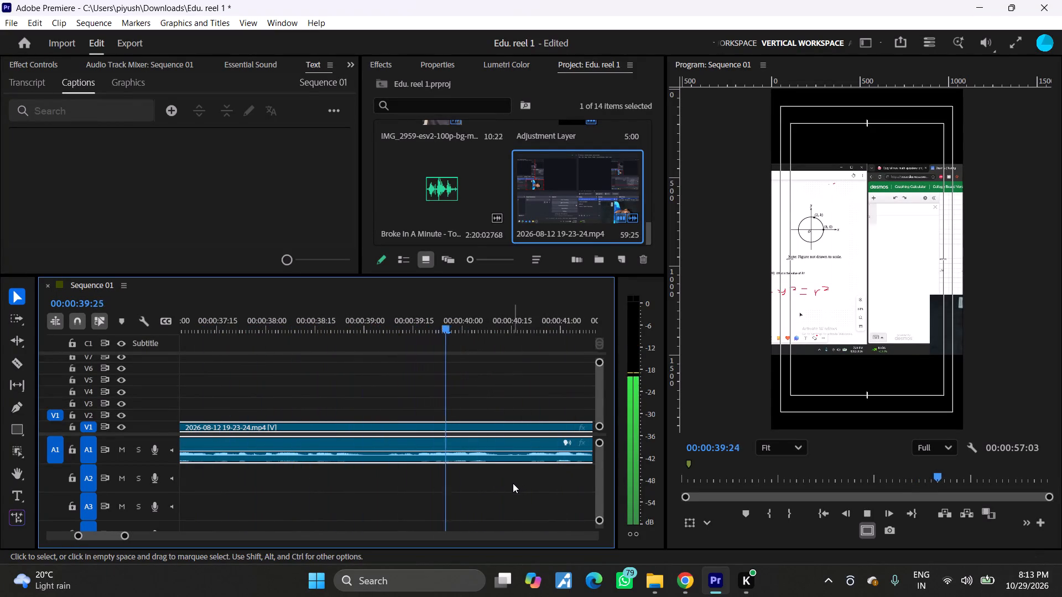
left_click_drag(124, 537, 191, 537)
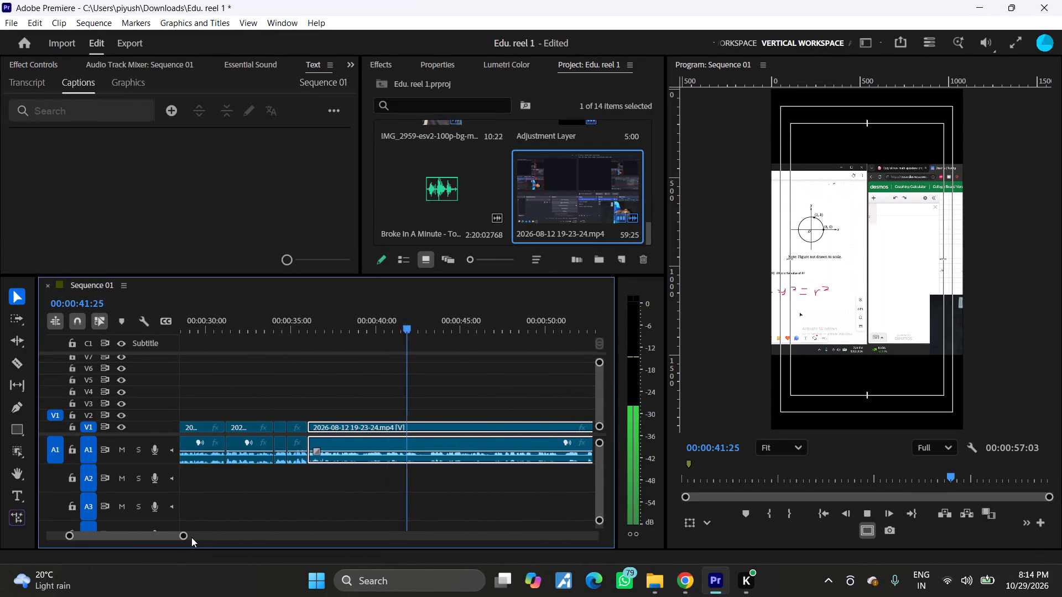
key("space")
left_click_drag(186, 537, 137, 539)
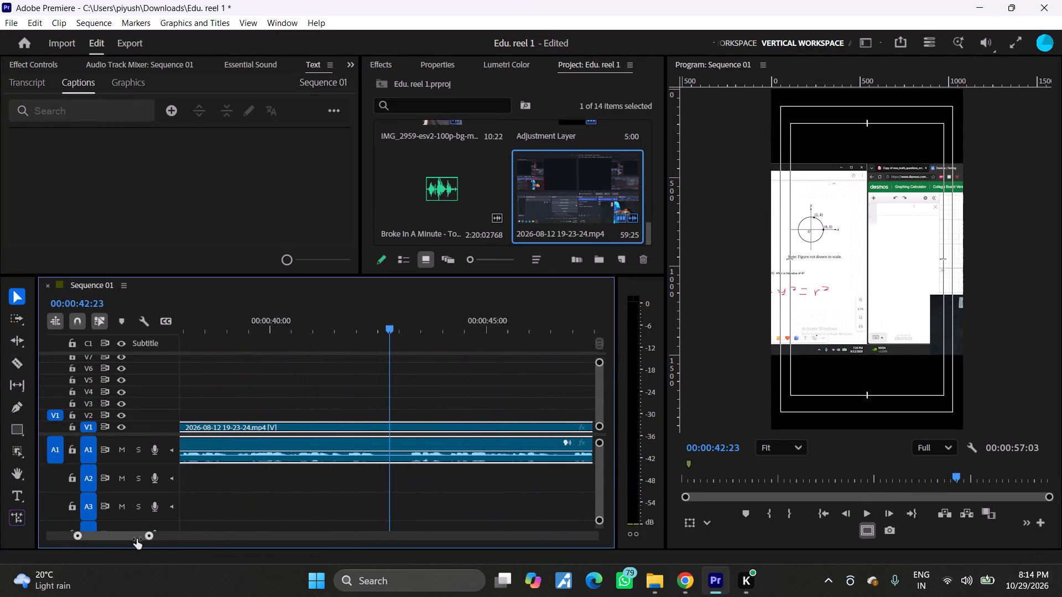
left_click_drag(137, 539, 99, 539)
left_click(18, 362)
left_click(300, 455)
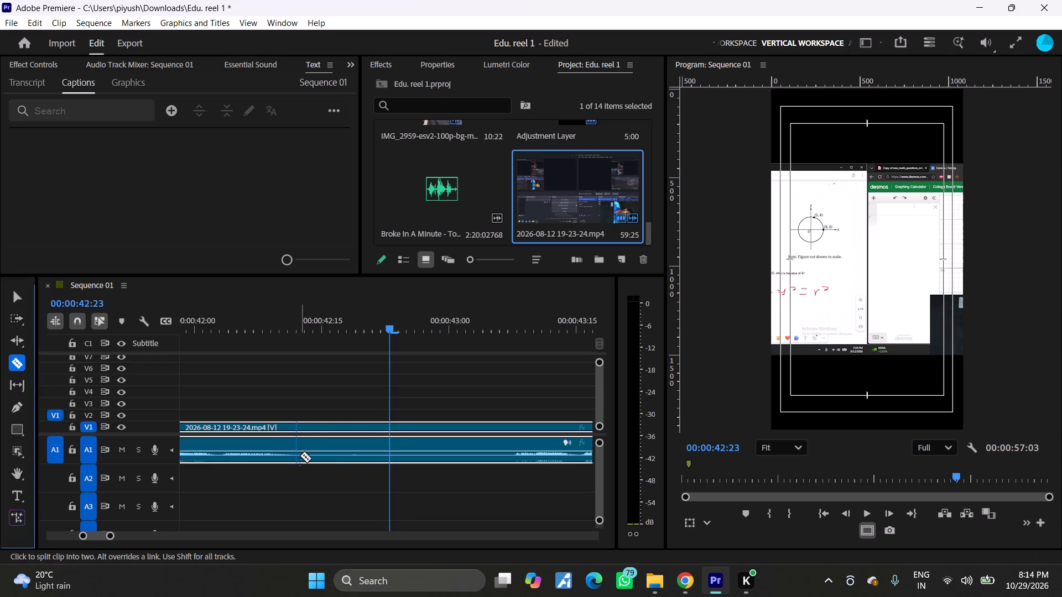
left_click(507, 457)
left_click(24, 301)
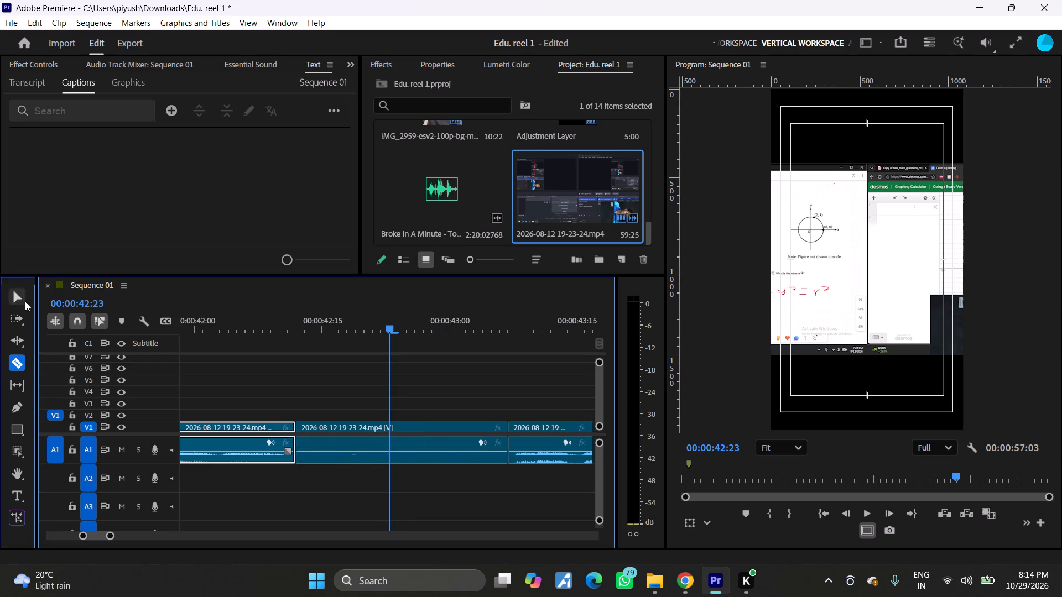
left_click(455, 439)
key("Delete")
left_click_drag(533, 427, 531, 427)
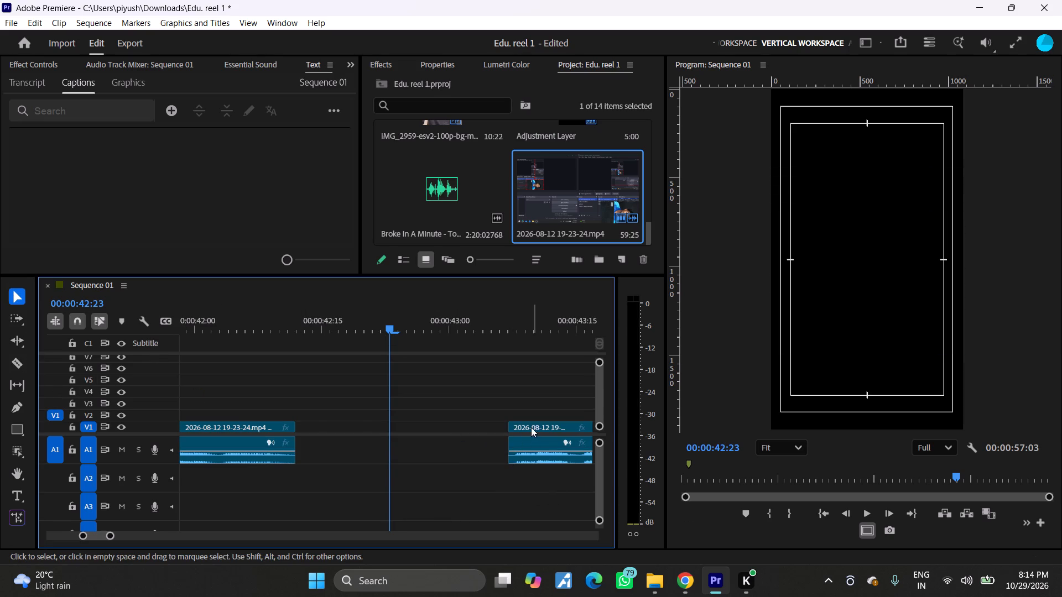
left_click_drag(531, 427, 327, 437)
Remove the short silence between about 00:00:43:05 and 00:00:43:10 and butt the remaining clip against the previous one.
left_click_drag(321, 328, 269, 339)
key("space")
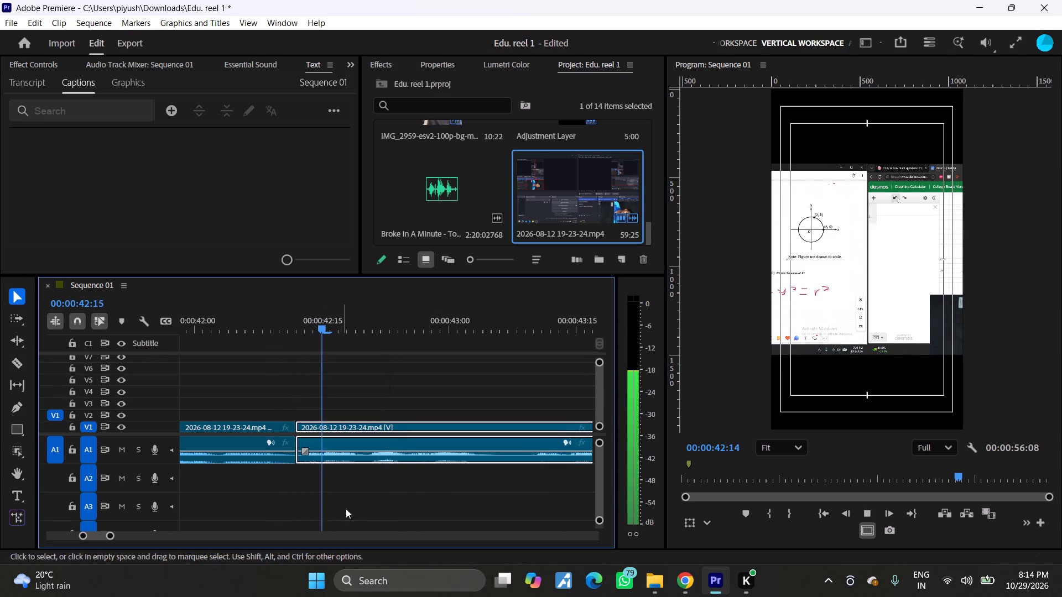
key("space")
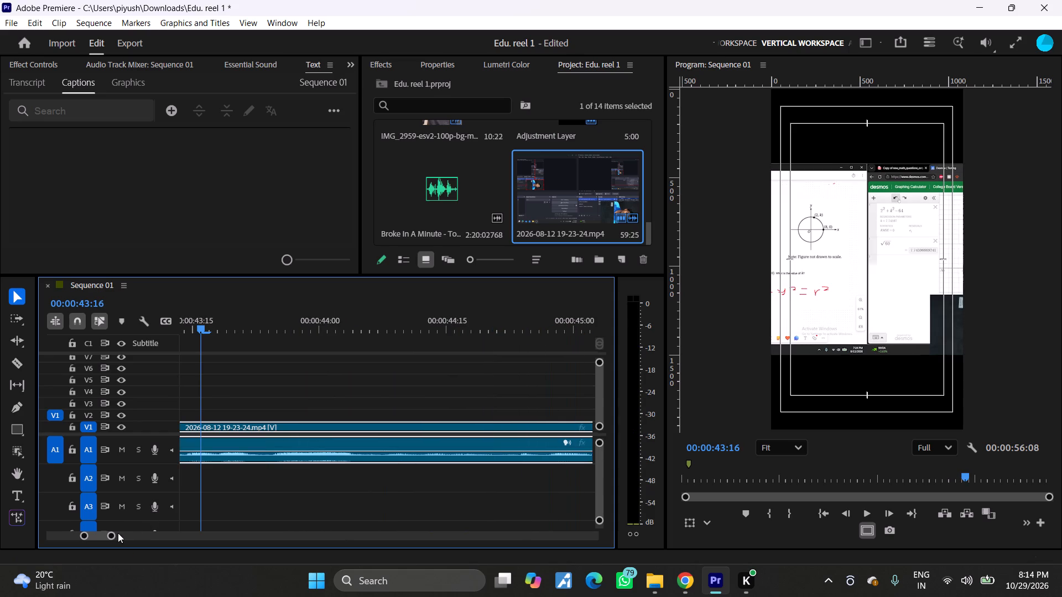
left_click_drag(112, 536, 145, 536)
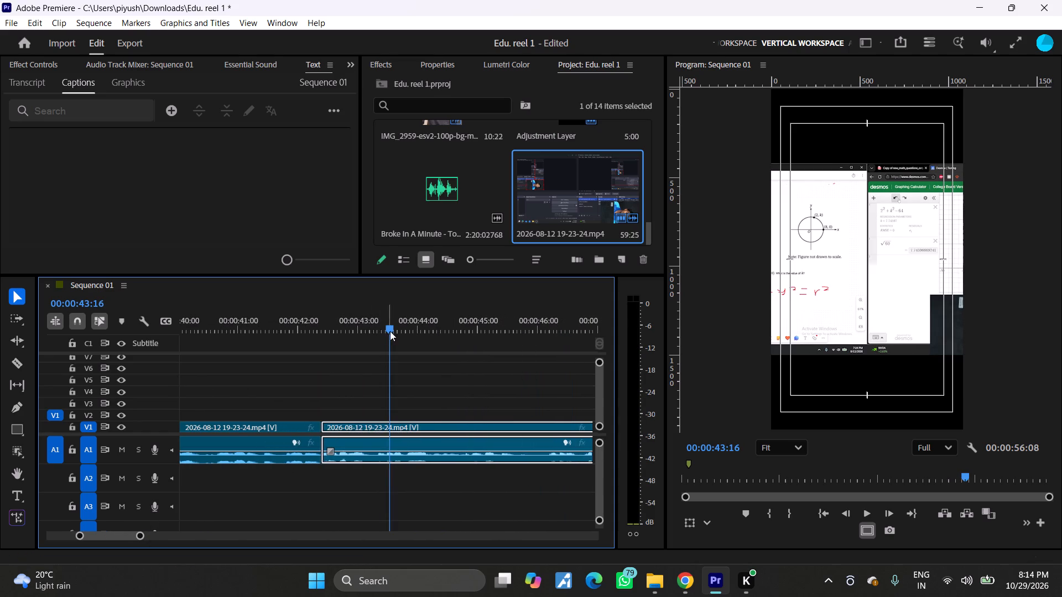
left_click_drag(390, 330, 371, 337)
left_click_drag(141, 538, 136, 539)
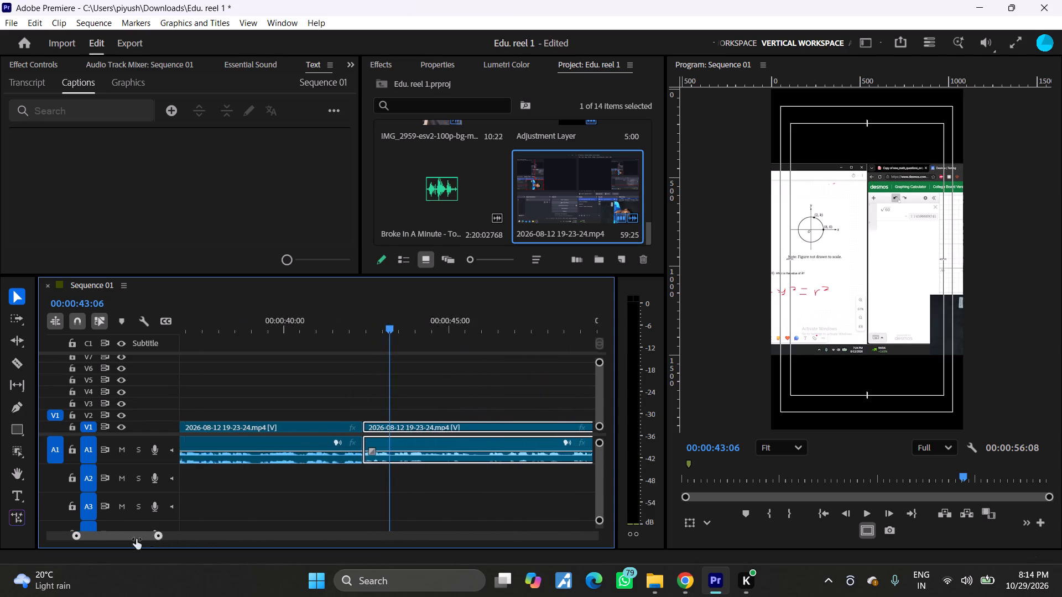
left_click_drag(136, 539, 84, 539)
left_click(17, 358)
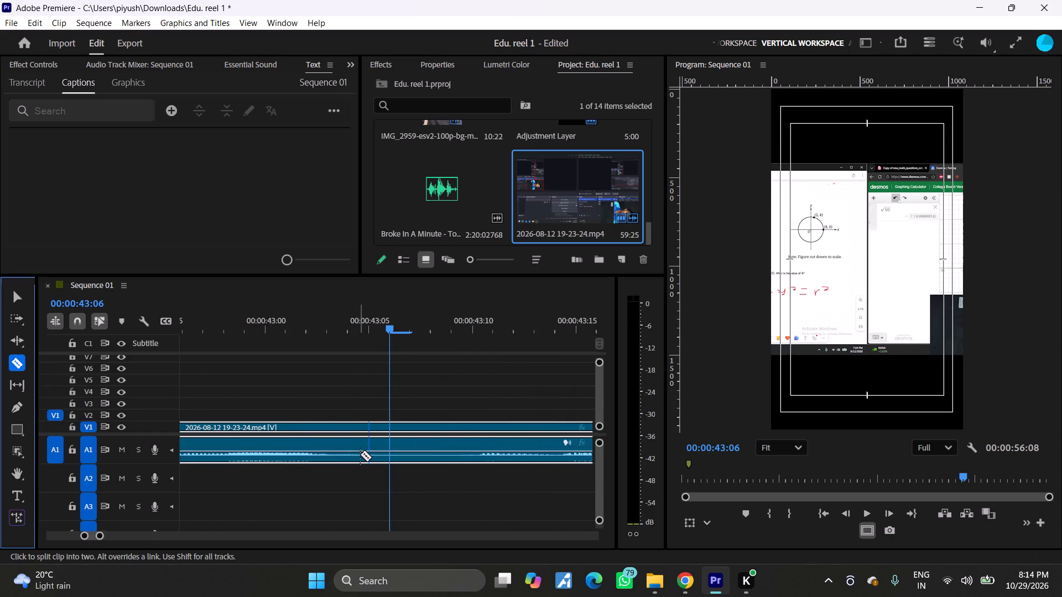
left_click(363, 454)
left_click(467, 460)
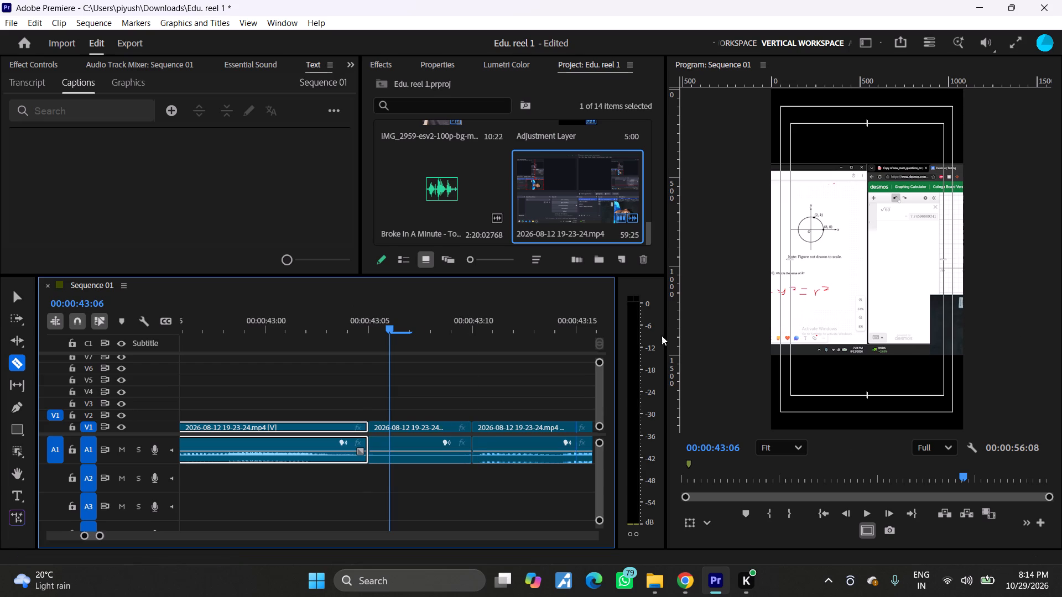
left_click(12, 299)
left_click_drag(444, 412, 439, 473)
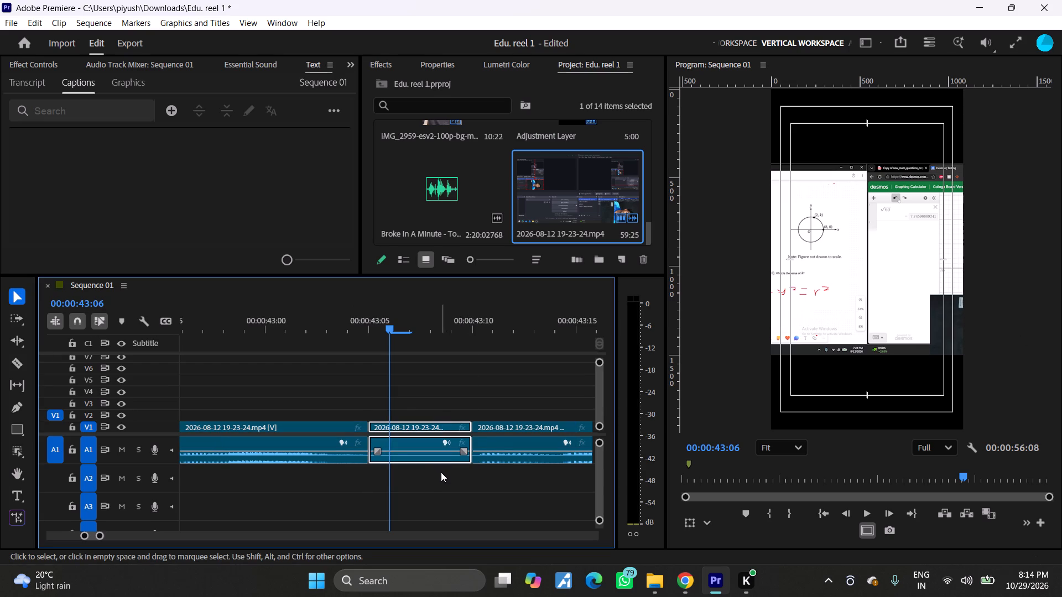
key("Delete")
left_click_drag(501, 430, 403, 436)
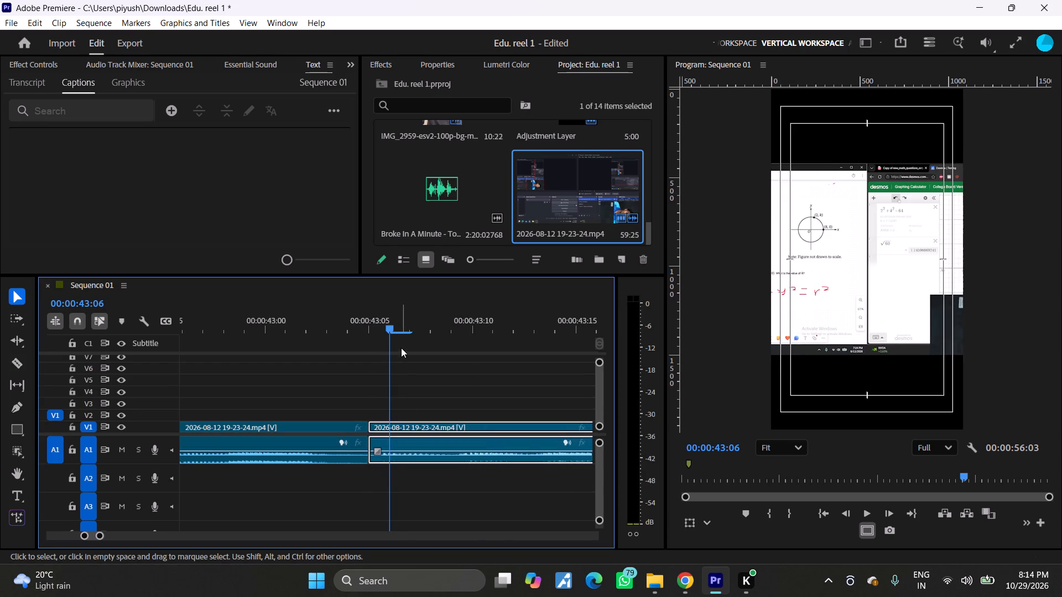
Cut out the silent section from about 00:00:45:13 to 00:00:46:01 and close the gap with the following clip.
key("space")
left_click_drag(99, 535, 145, 539)
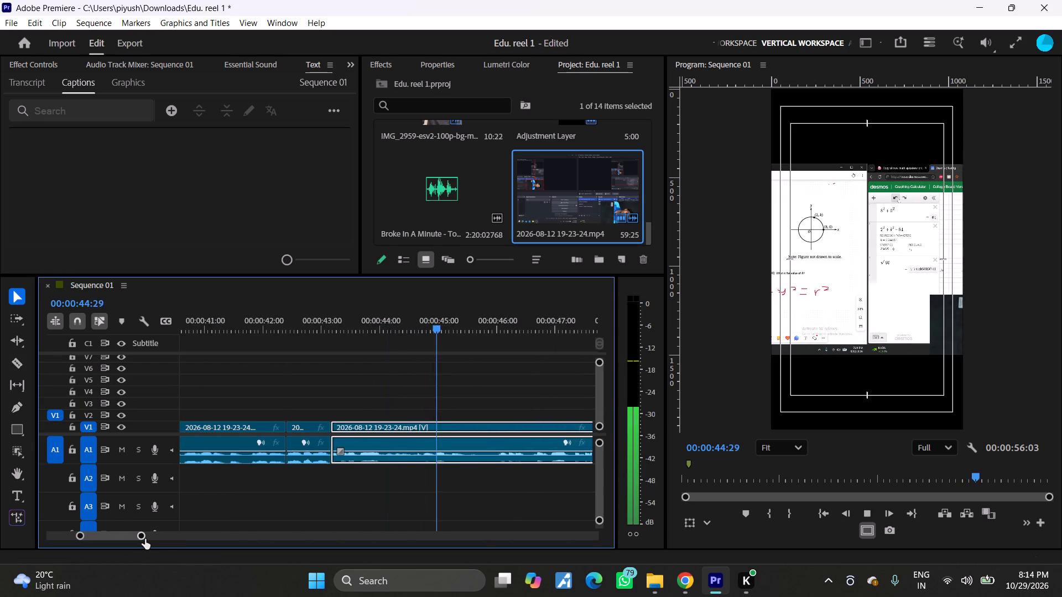
left_click_drag(145, 539, 163, 540)
key("space")
left_click_drag(163, 540, 96, 540)
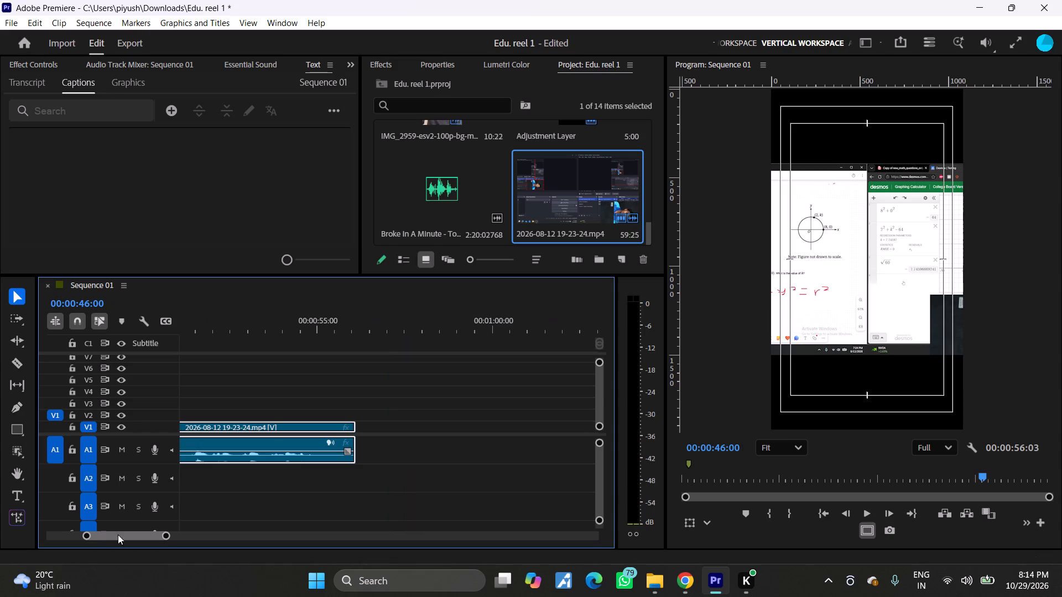
left_click_drag(112, 535, 103, 536)
left_click_drag(159, 536, 162, 536)
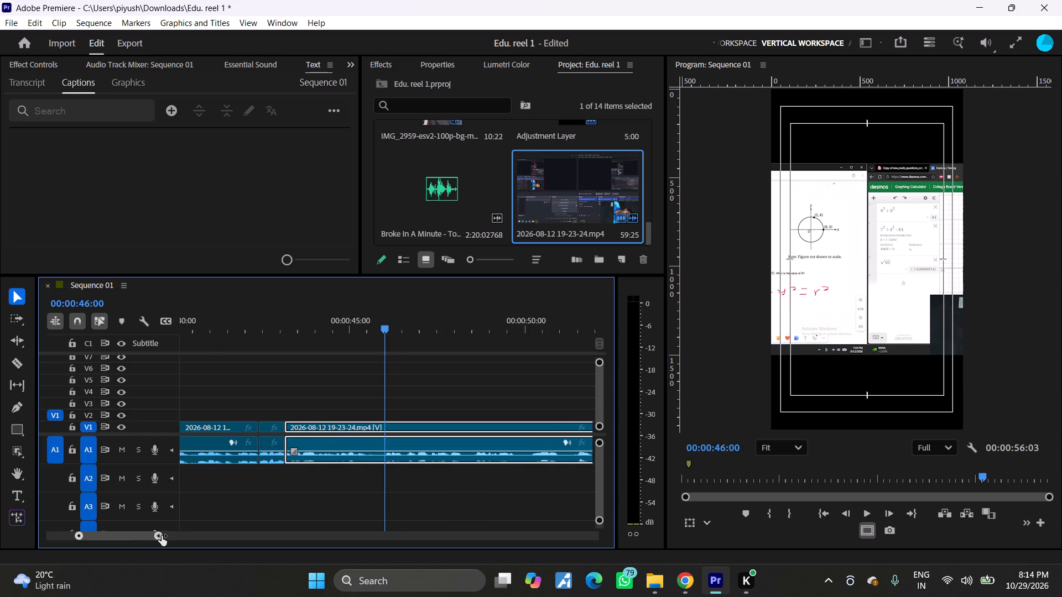
left_click_drag(162, 536, 106, 547)
left_click_drag(389, 323, 525, 362)
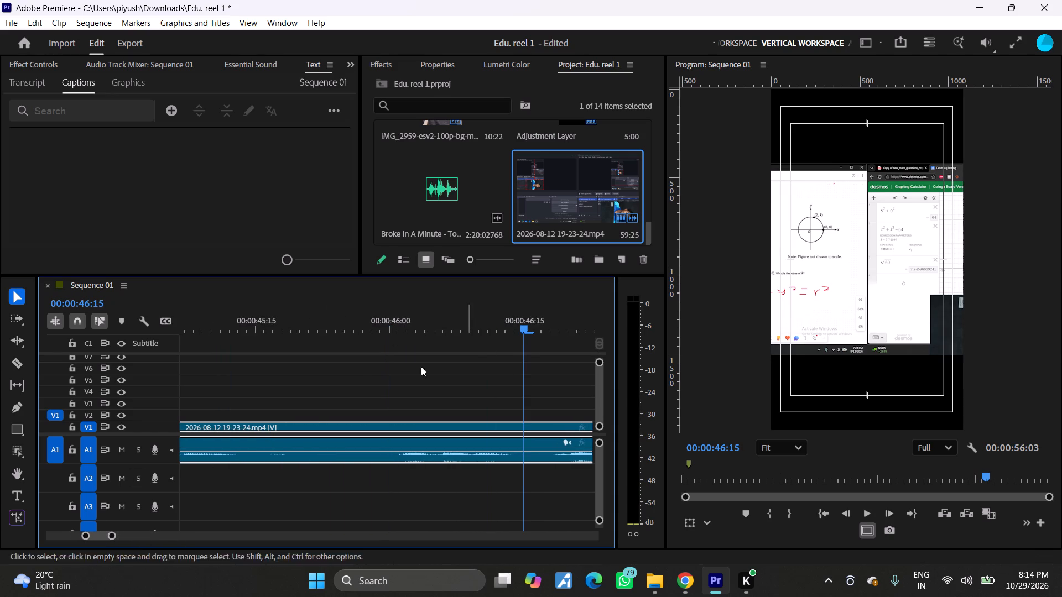
left_click(18, 362)
left_click(234, 455)
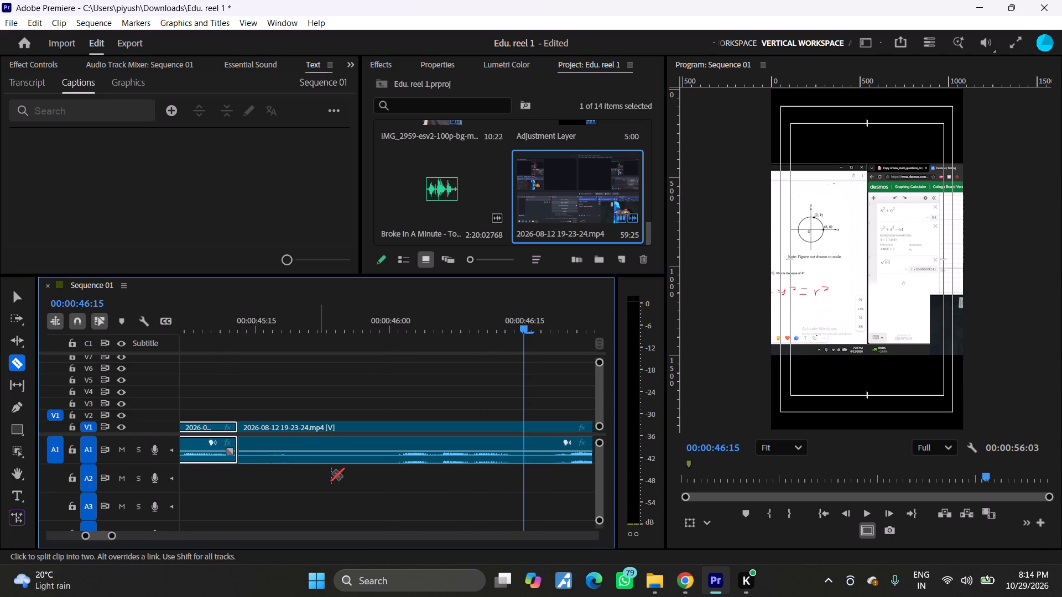
left_click(397, 458)
left_click(20, 298)
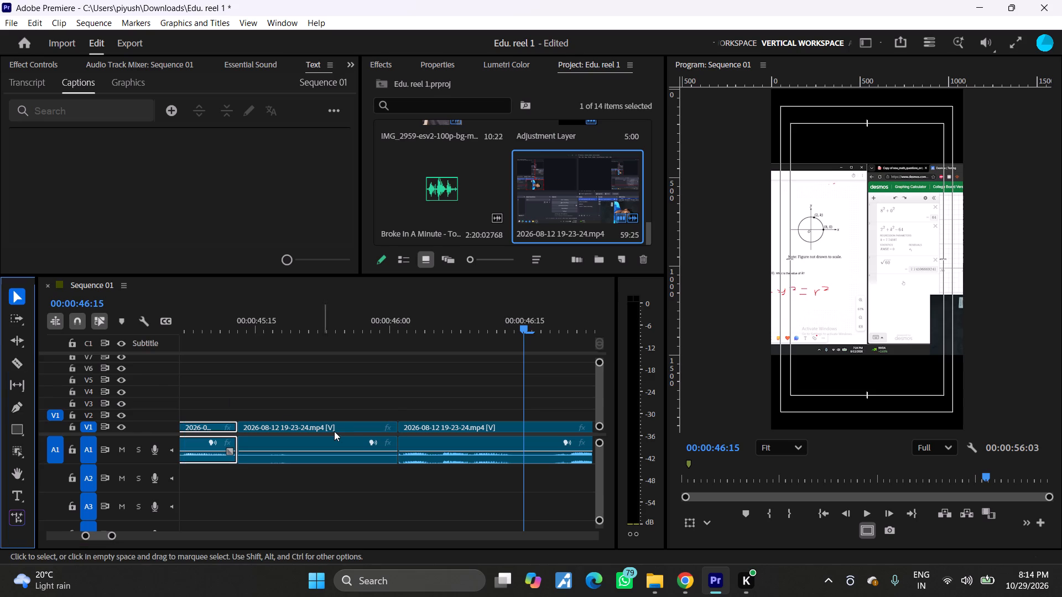
left_click(337, 432)
key("Delete")
left_click_drag(419, 427, 294, 437)
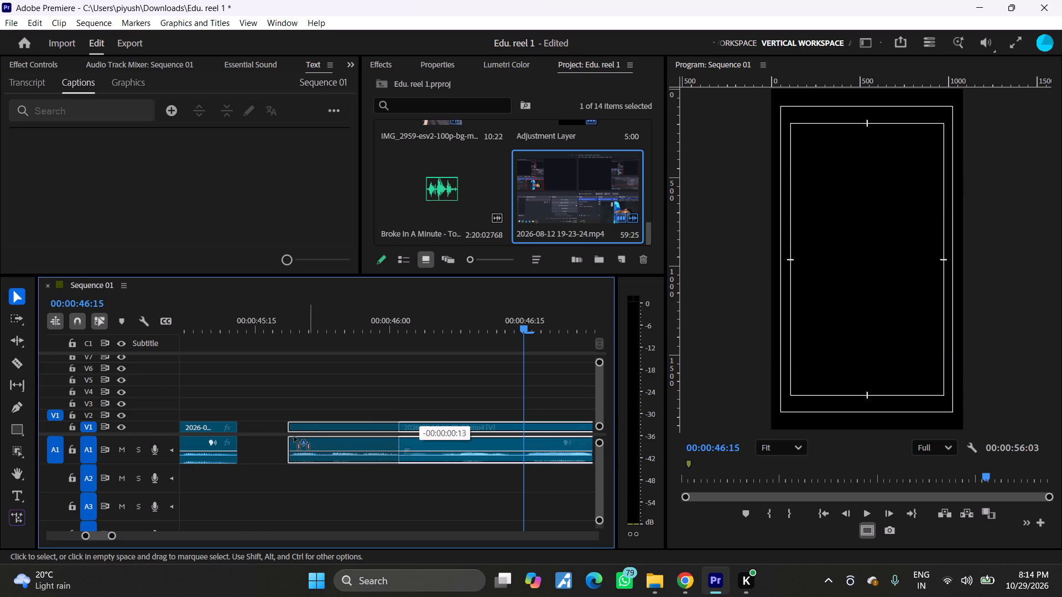
left_click_drag(294, 437, 265, 437)
Trim about 16 frames off the start of the clip beginning near 00:00:45:13 and move it back against the previous clip.
left_click_drag(285, 328, 194, 348)
key("space")
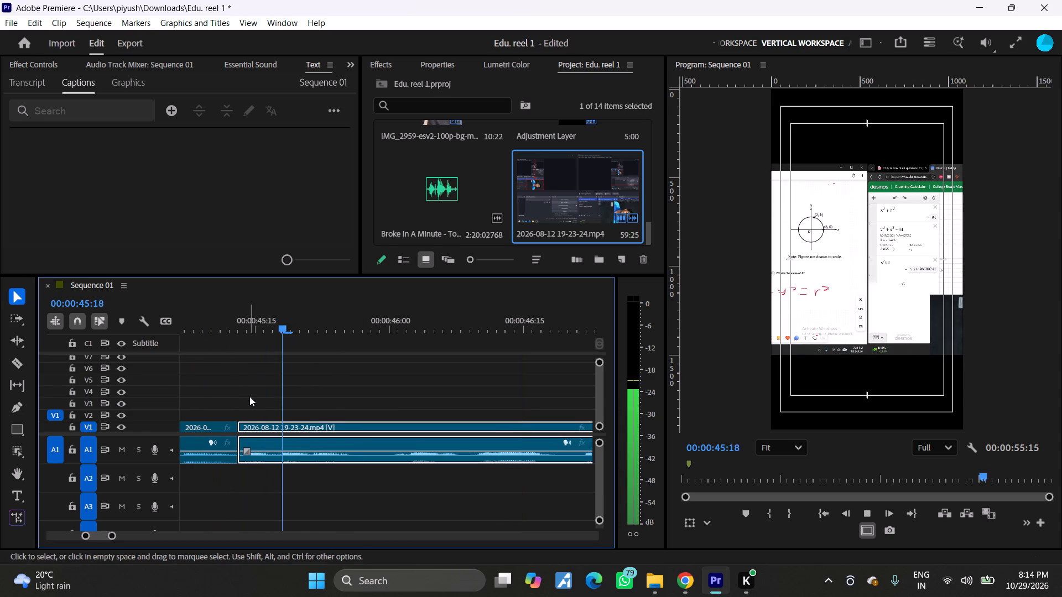
key("space")
left_click_drag(246, 436, 330, 436)
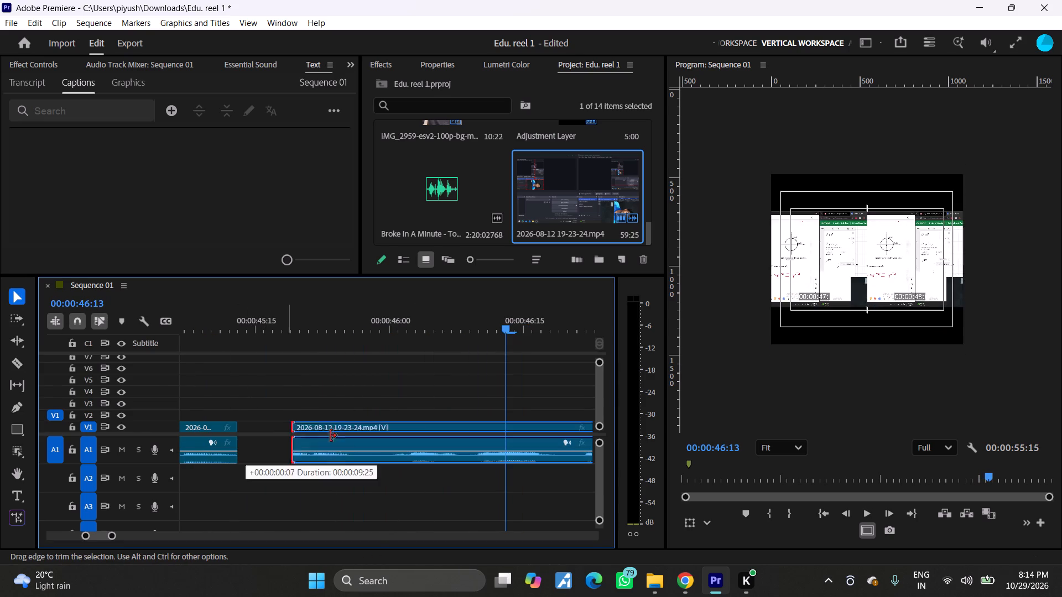
left_click_drag(330, 436, 389, 436)
left_click_drag(407, 422, 267, 431)
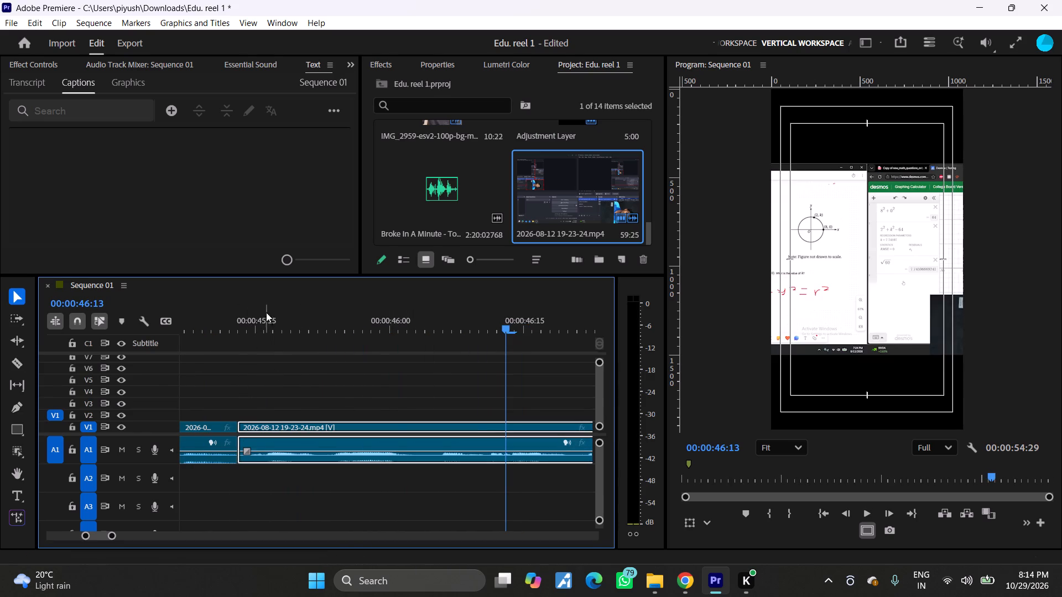
Remove the silence between about 00:00:47:01 and 00:00:47:12 and move the following clip back to close the gap.
left_click_drag(256, 311, 162, 325)
key("space")
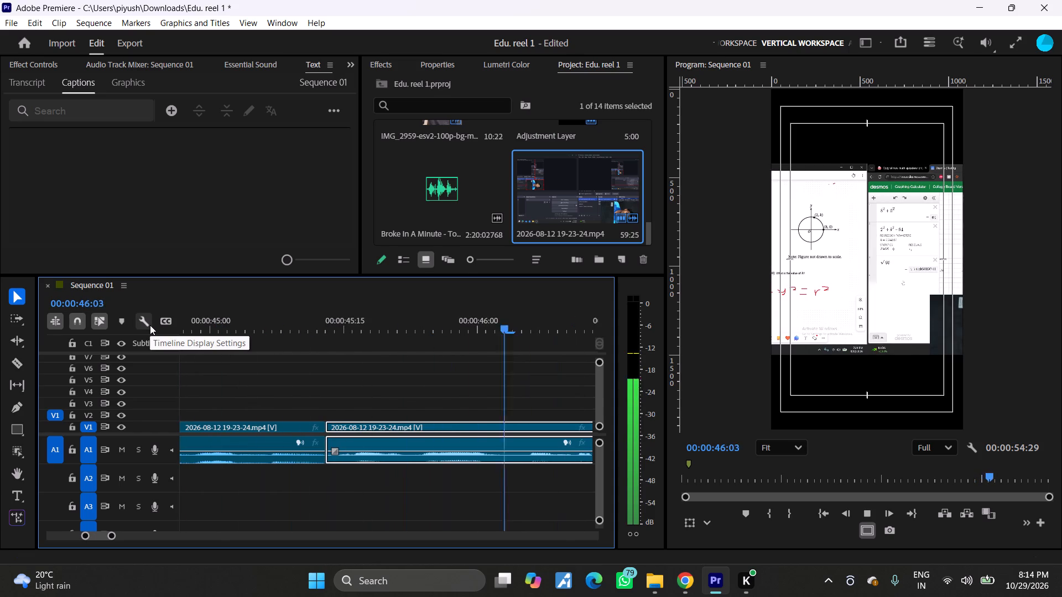
key("space")
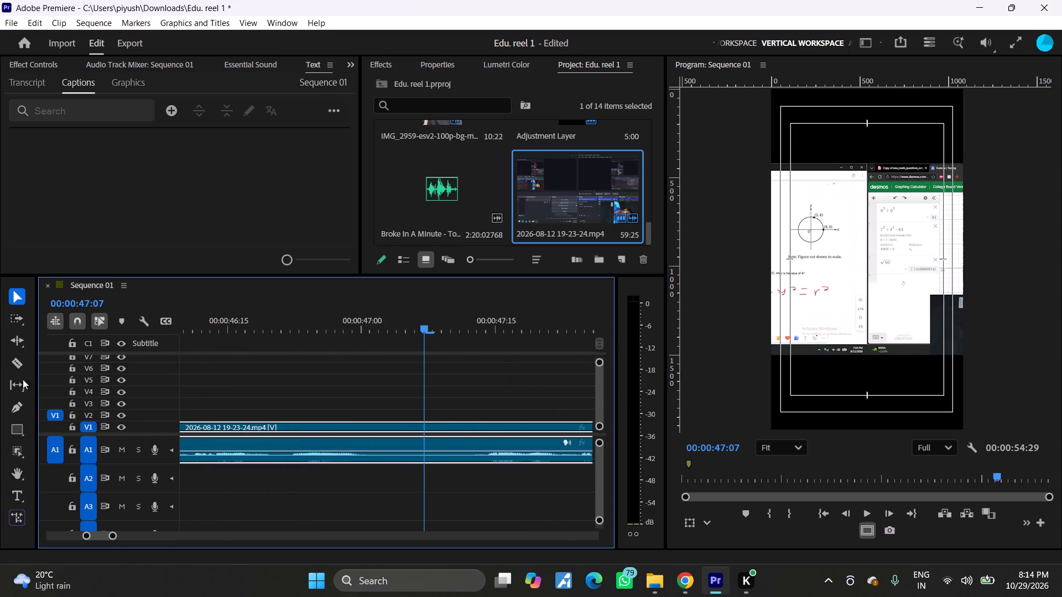
left_click(11, 362)
left_click(374, 459)
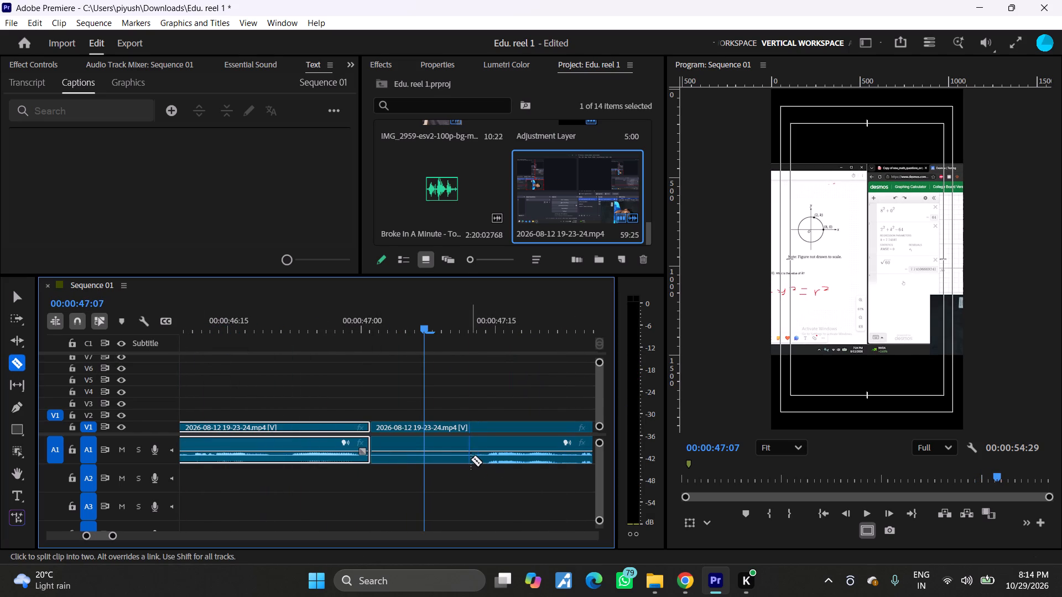
left_click(471, 459)
left_click(17, 297)
left_click(407, 427)
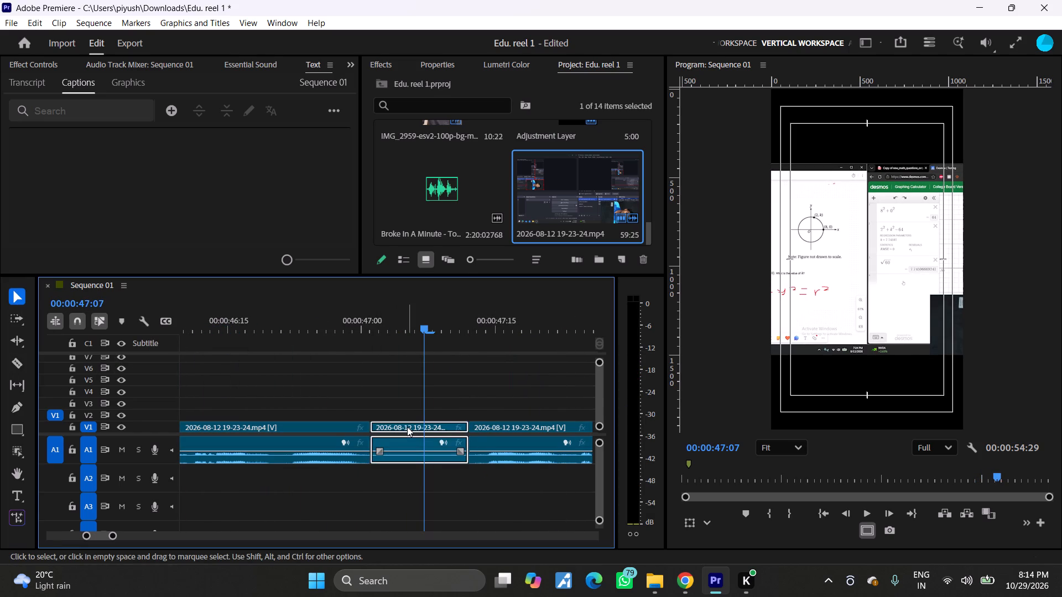
key("Delete")
left_click_drag(497, 425, 406, 430)
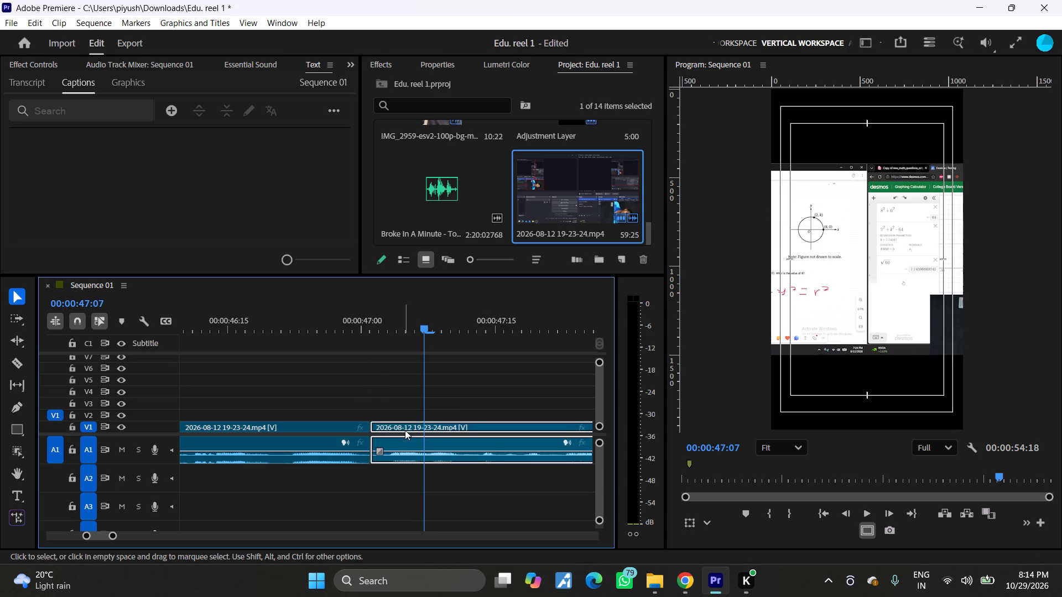
Cut out the pause from about 00:00:48:07 to 00:00:48:20 and join the following clip to the previous one.
key("space")
key("space")
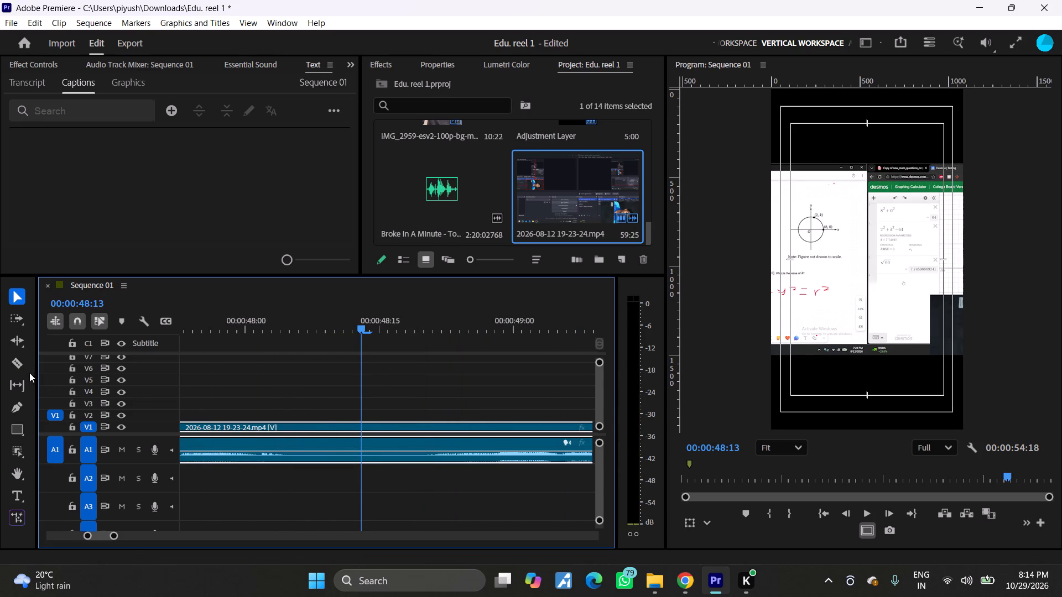
left_click(19, 362)
left_click(305, 460)
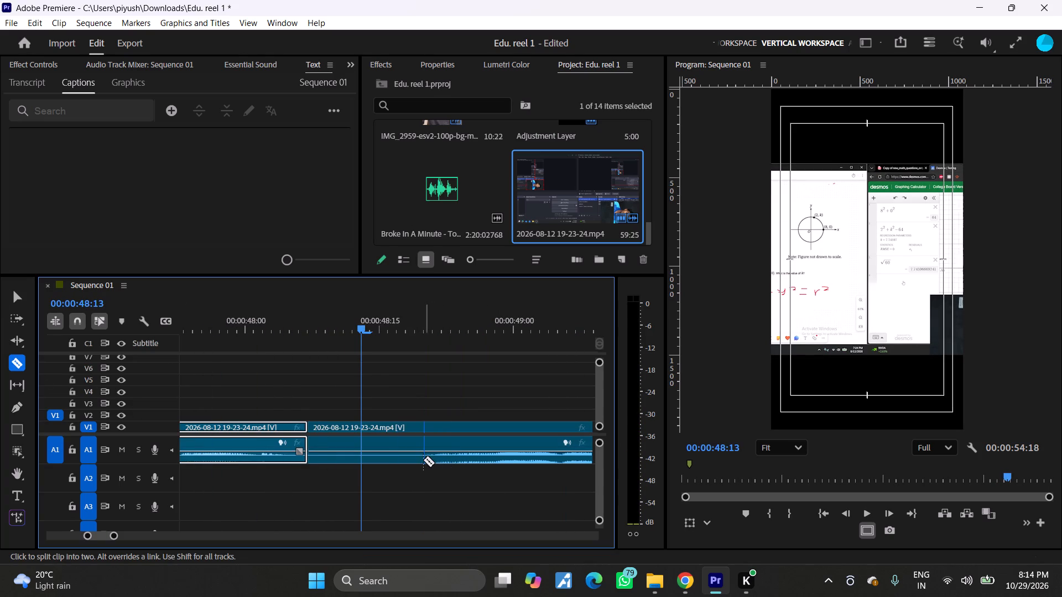
left_click(423, 460)
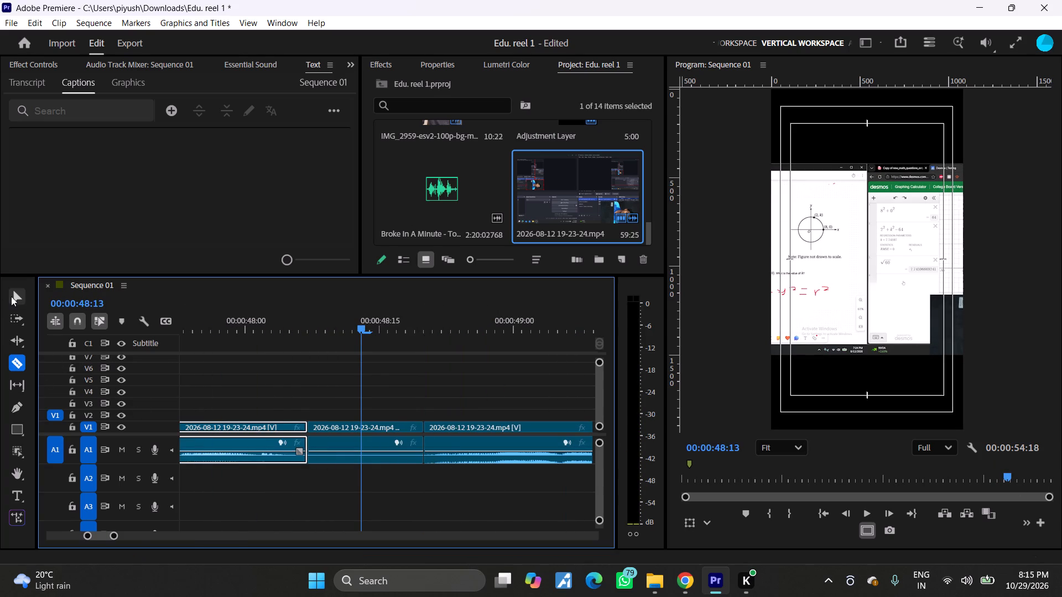
left_click(11, 296)
left_click(315, 432)
left_click(334, 437)
key("Delete")
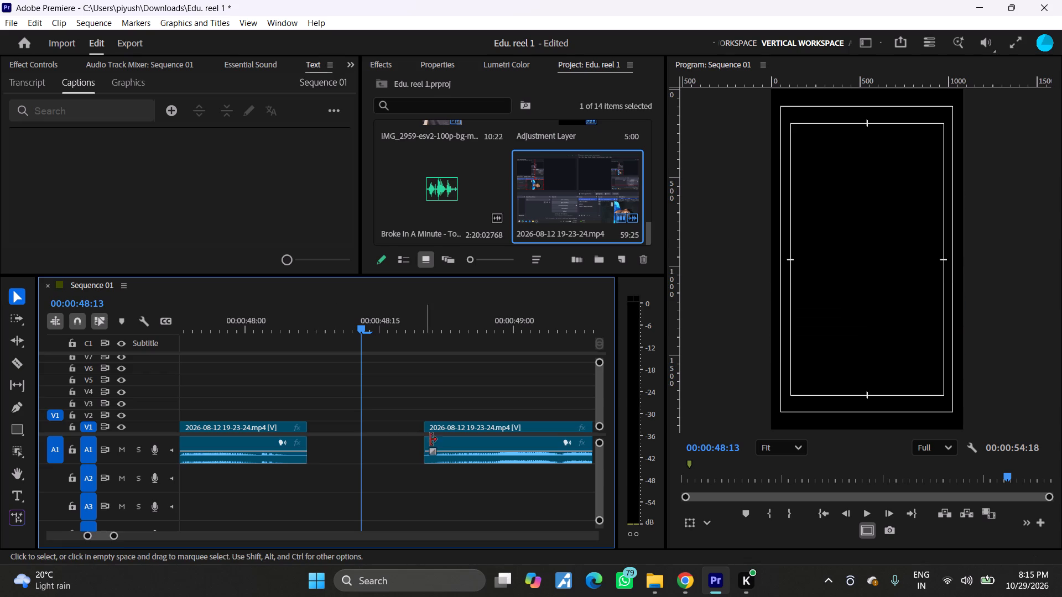
left_click_drag(447, 437, 335, 442)
Cut out the pause from about 00:00:49:01 to 00:00:49:15 and join the following clip to the previous one.
left_click_drag(314, 324, 249, 329)
key("space")
key("space")
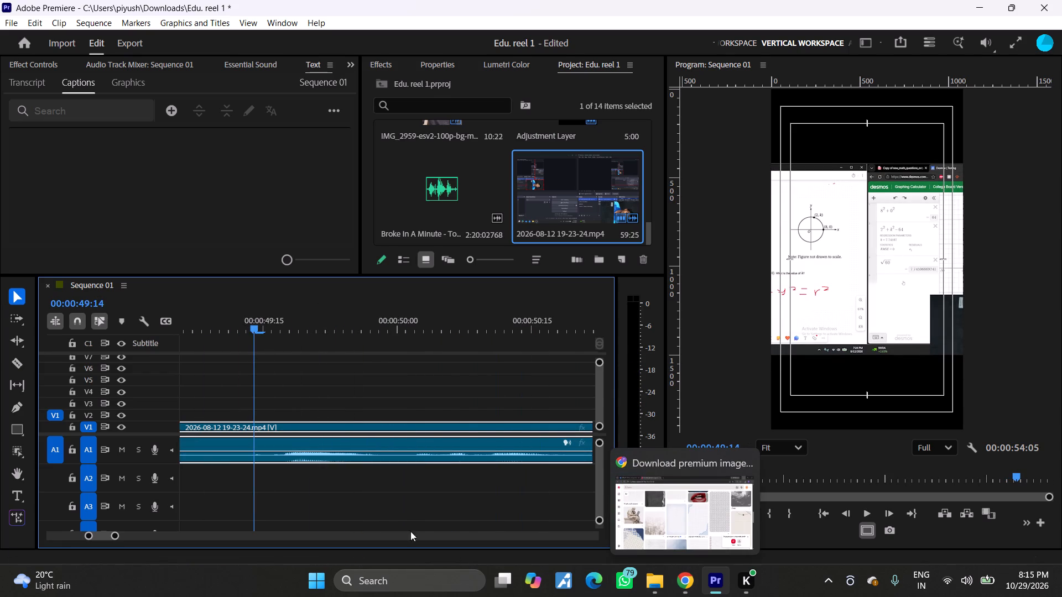
left_click_drag(252, 325, 248, 363)
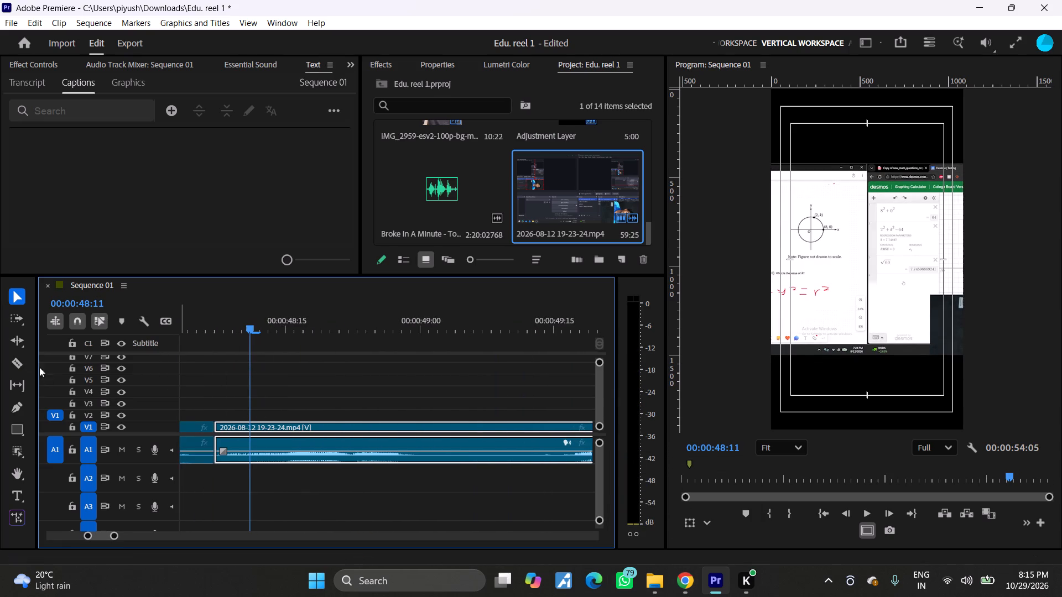
left_click(20, 361)
left_click(425, 459)
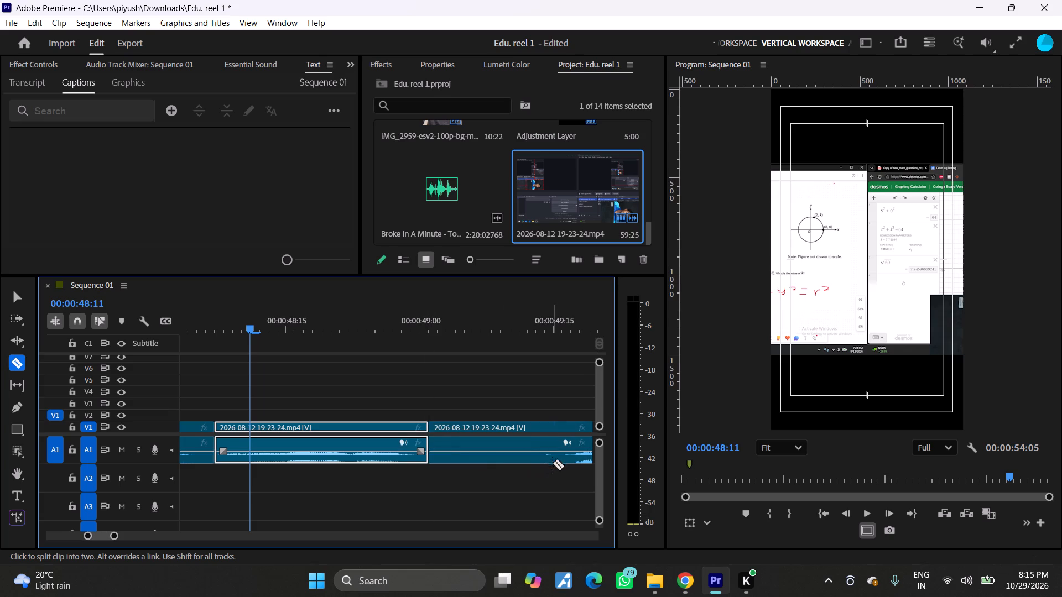
left_click(558, 457)
left_click(16, 303)
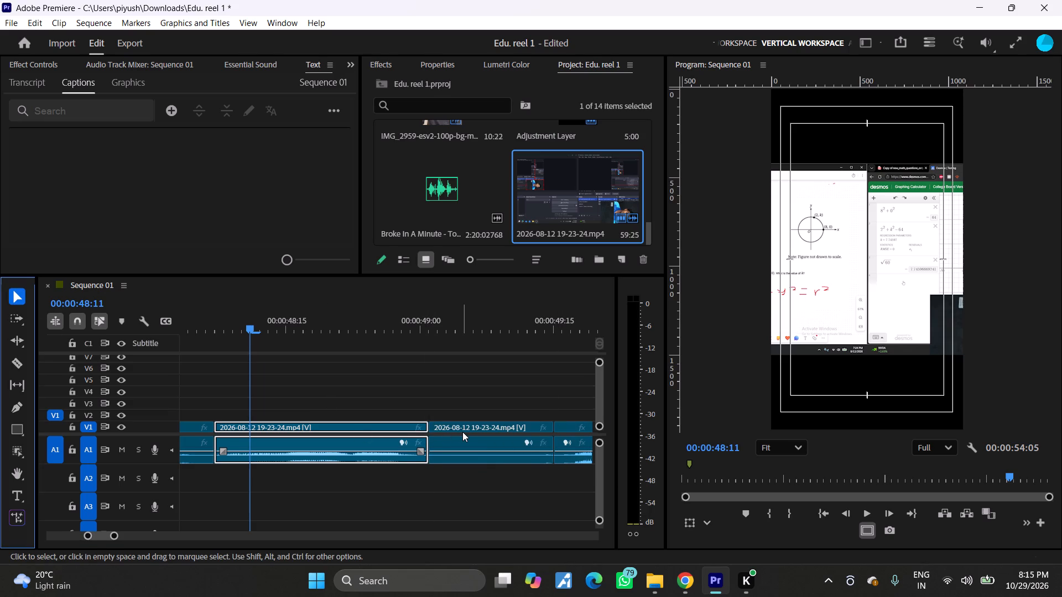
left_click(462, 432)
key("Delete")
left_click_drag(563, 428, 557, 428)
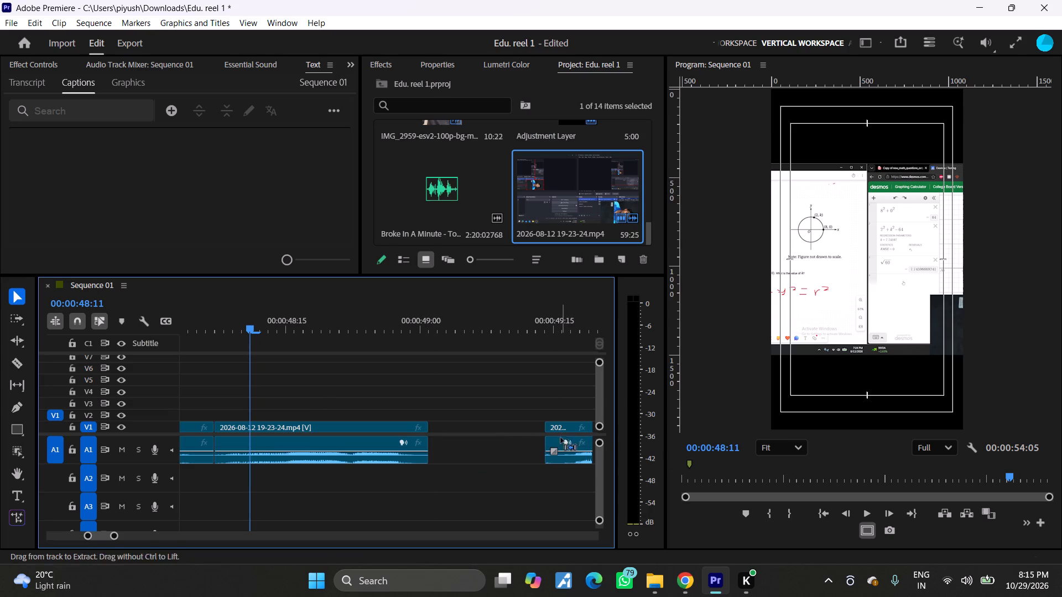
key("ctrl+z")
left_click_drag(566, 428, 418, 436)
left_click_drag(418, 436, 439, 436)
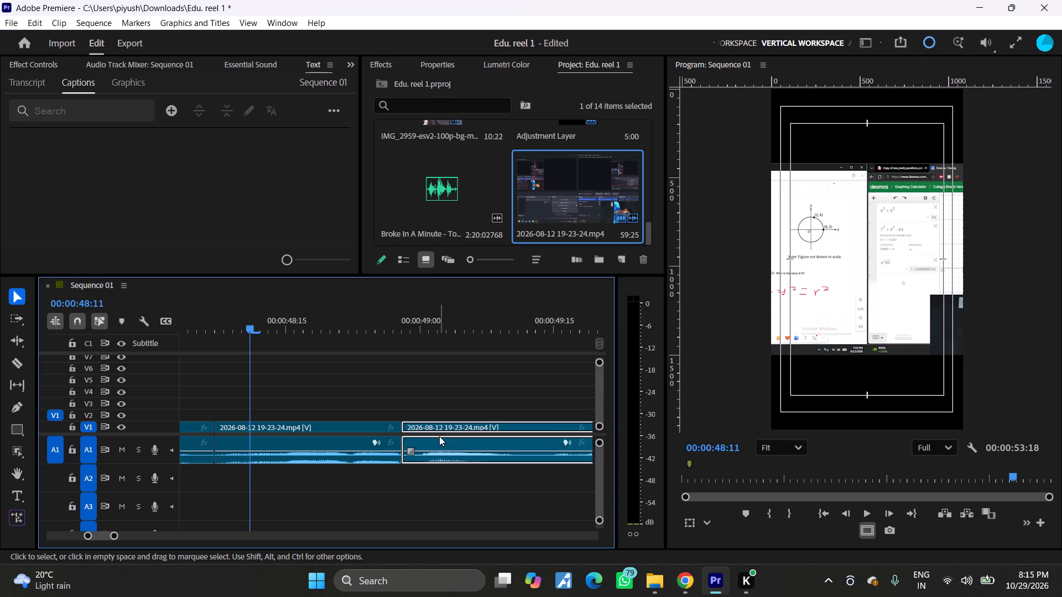
key("ctrl+z")
left_click_drag(568, 427, 437, 437)
Play back the section after the latest join, from about 00:00:48:11, and examine its audio waveform for remaining pauses.
key("b")
key("space")
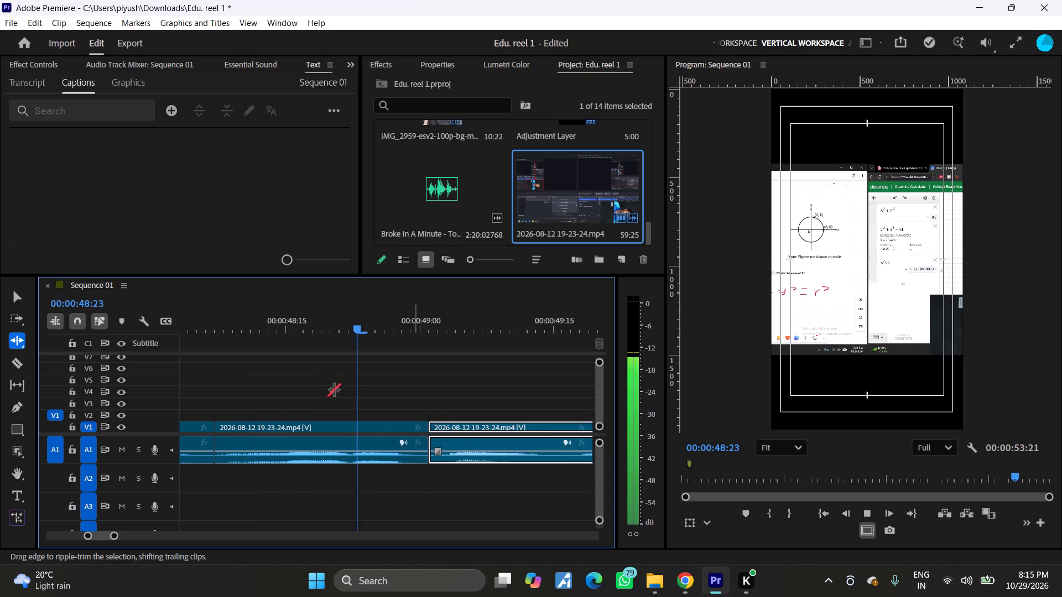
left_click(22, 297)
key("space")
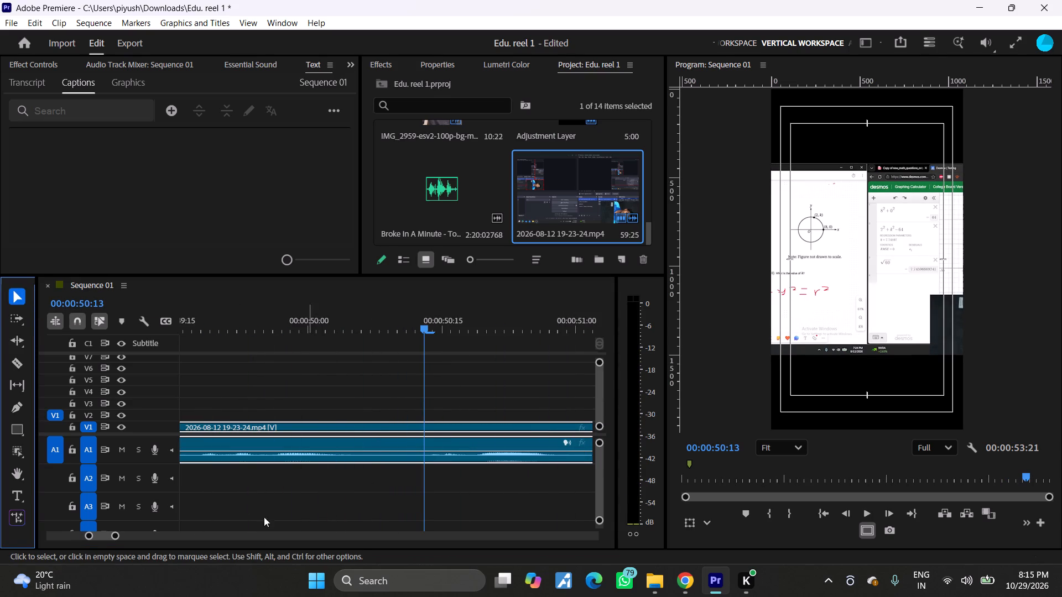
left_click(110, 536)
left_click_drag(116, 536, 134, 537)
left_click_drag(134, 537, 210, 537)
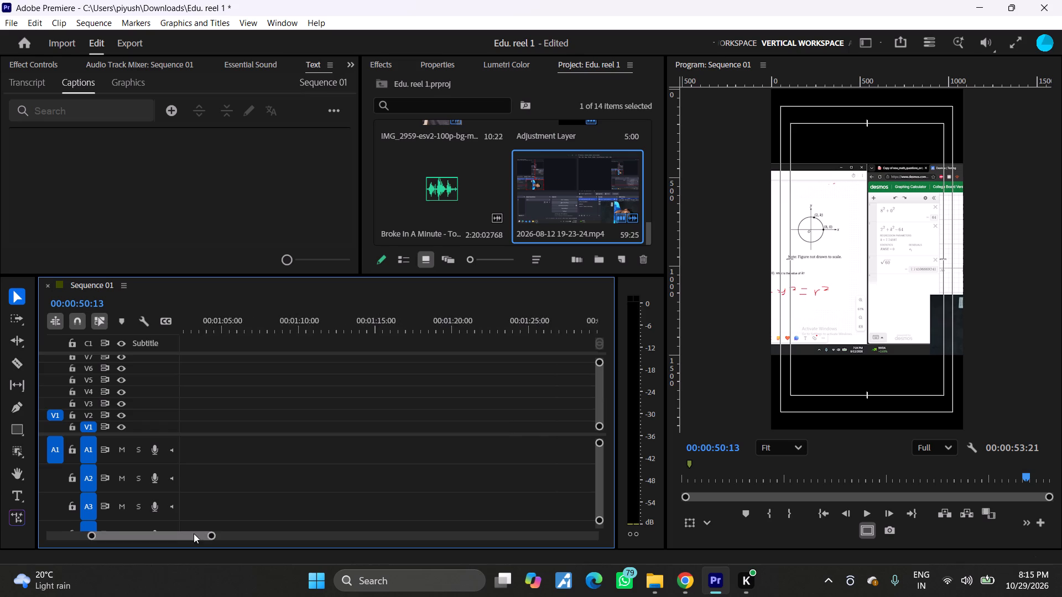
left_click_drag(186, 531, 165, 532)
left_click_drag(497, 327, 465, 336)
key("space")
key("space")
left_click_drag(191, 536, 146, 543)
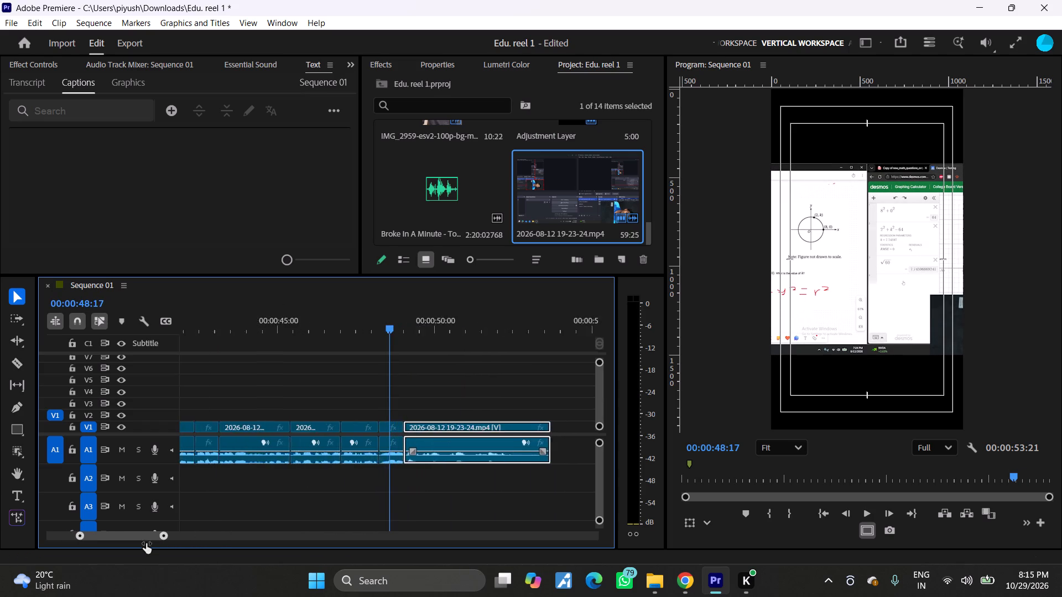
left_click_drag(146, 543, 117, 548)
key("space")
key("space")
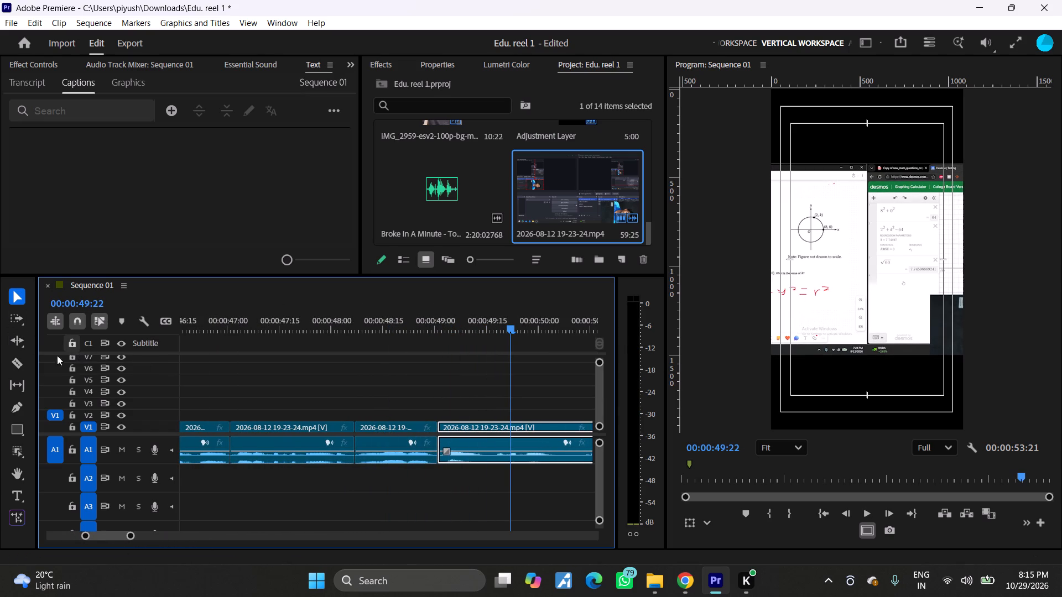
Cut out the short silence from about 00:00:49:15 to 00:00:49:18 and move the following clip back to close the gap.
left_click(22, 358)
left_click_drag(132, 537, 111, 540)
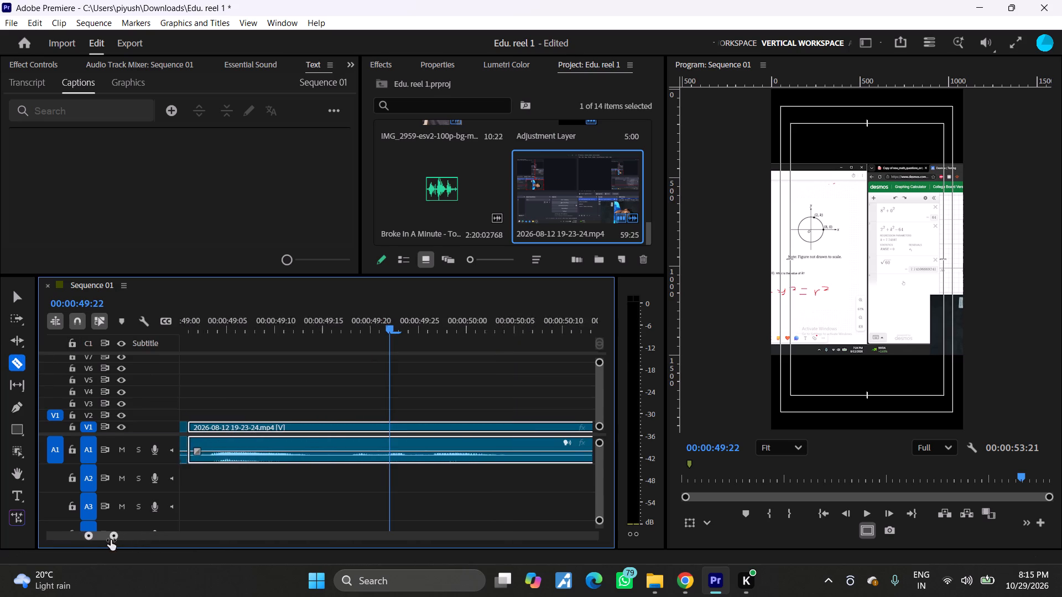
left_click_drag(111, 540, 107, 540)
left_click(291, 458)
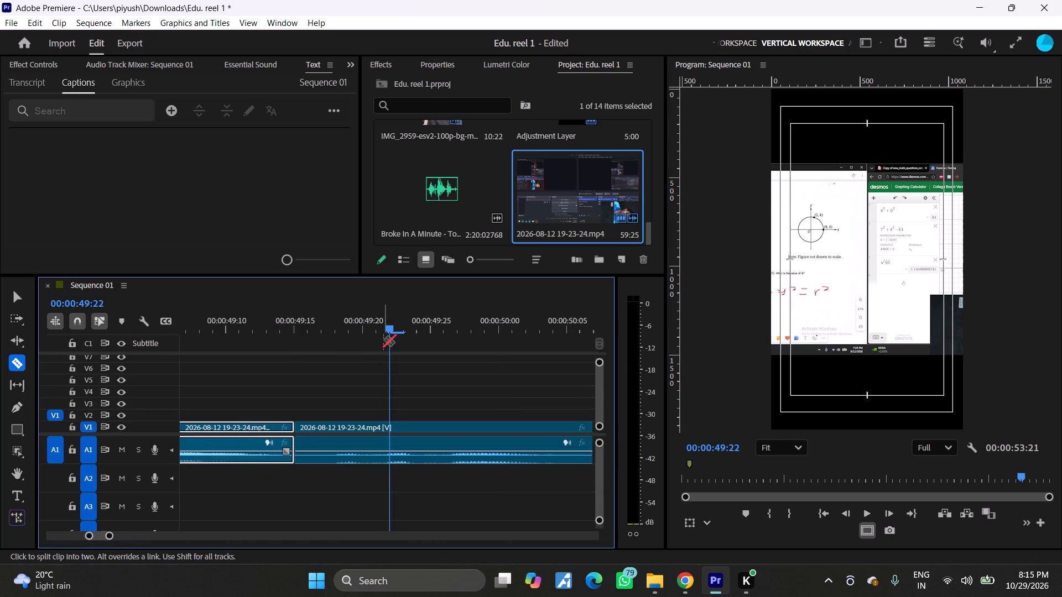
left_click_drag(383, 323, 228, 343)
key("space")
key("space")
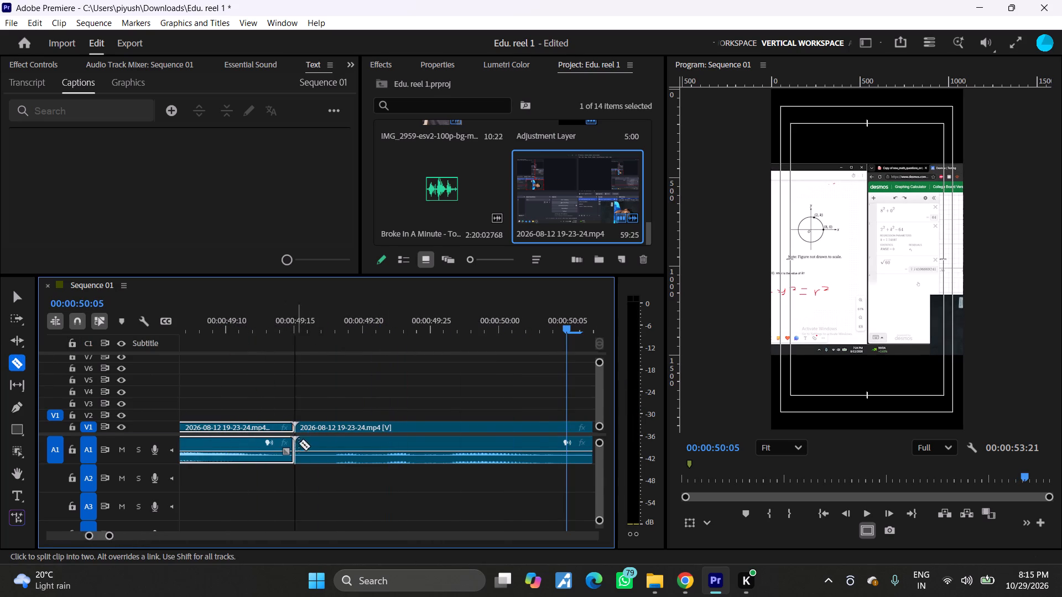
left_click(331, 459)
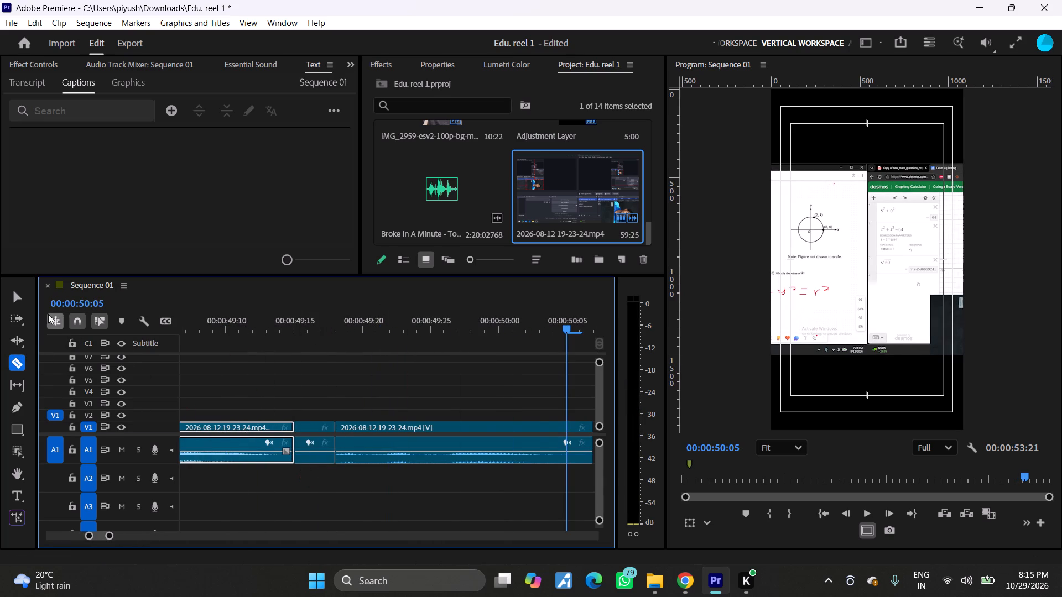
left_click(16, 302)
left_click(318, 425)
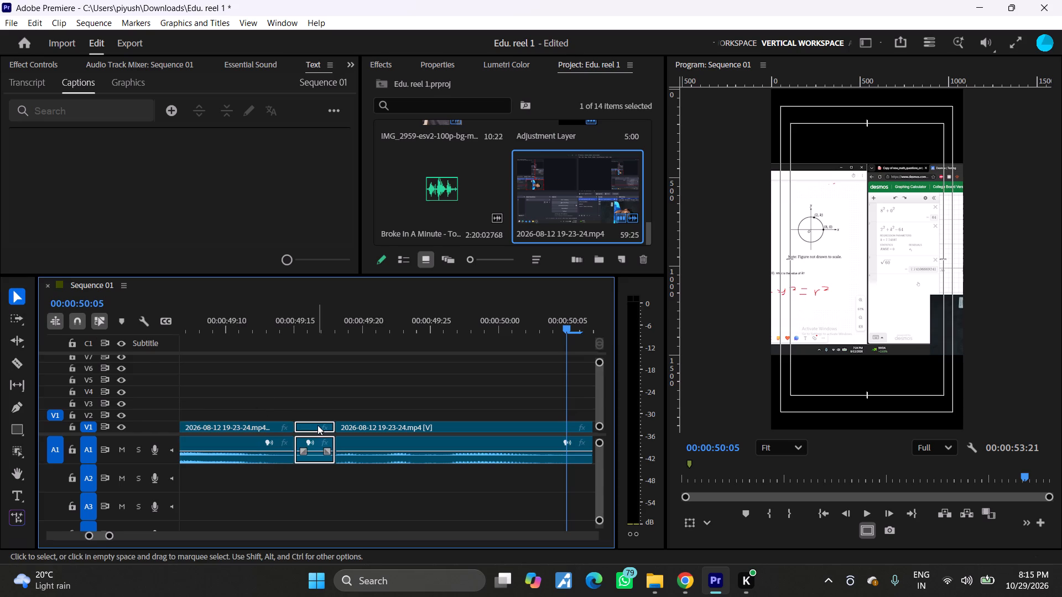
key("Delete")
left_click_drag(360, 427, 322, 428)
Remove the silence between about 00:00:50:01 and 00:00:50:10 and move the following clip back against the previous one.
left_click_drag(258, 314, 203, 314)
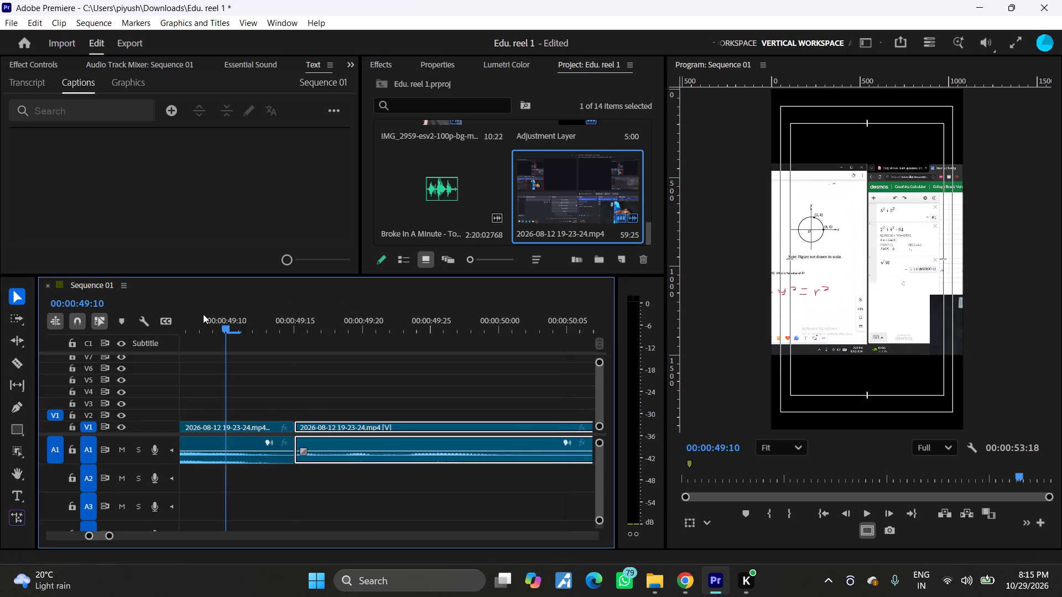
left_click_drag(203, 314, 162, 317)
key("space")
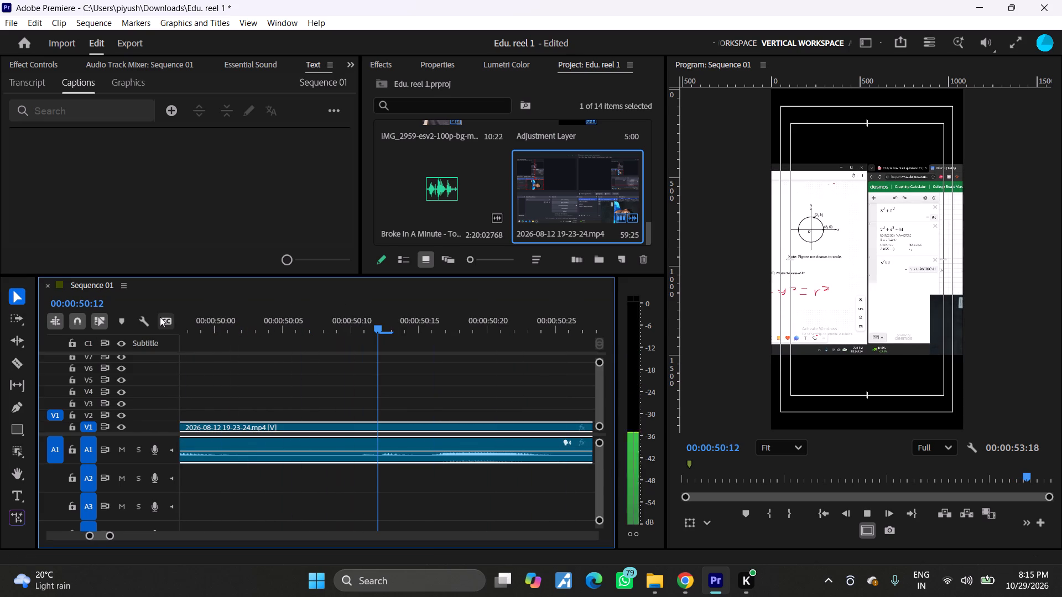
key("space")
left_click(19, 363)
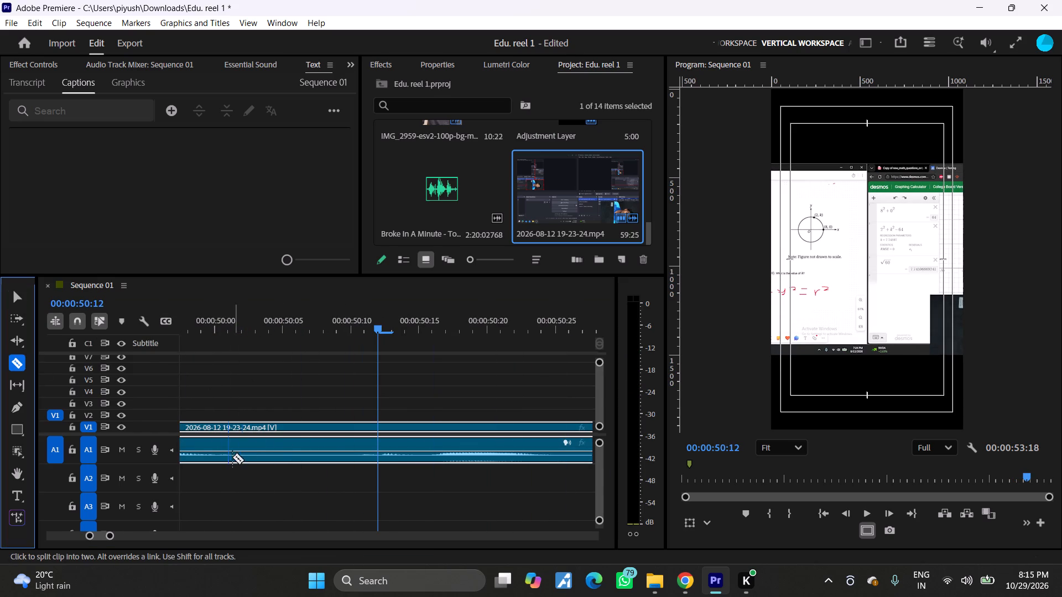
left_click(223, 459)
key("space")
key("space")
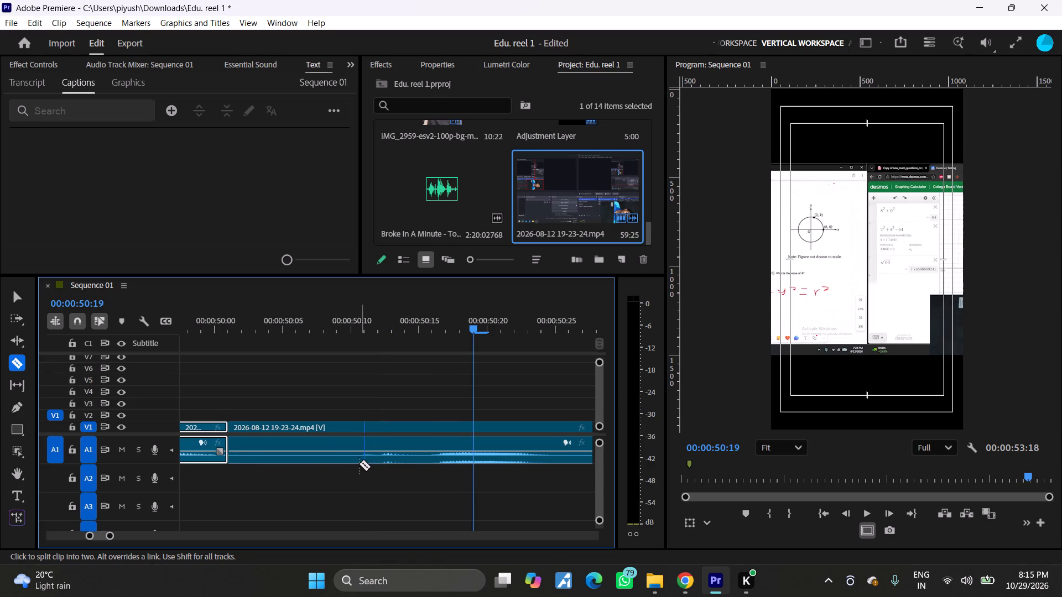
left_click(355, 464)
left_click(19, 295)
left_click(271, 429)
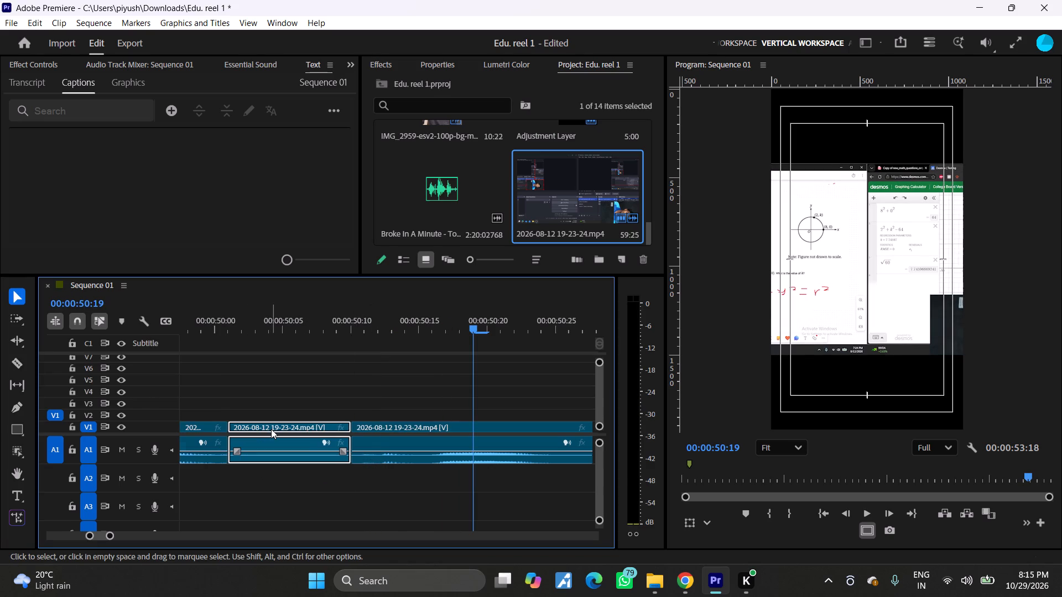
key("Delete")
left_click_drag(377, 429, 303, 428)
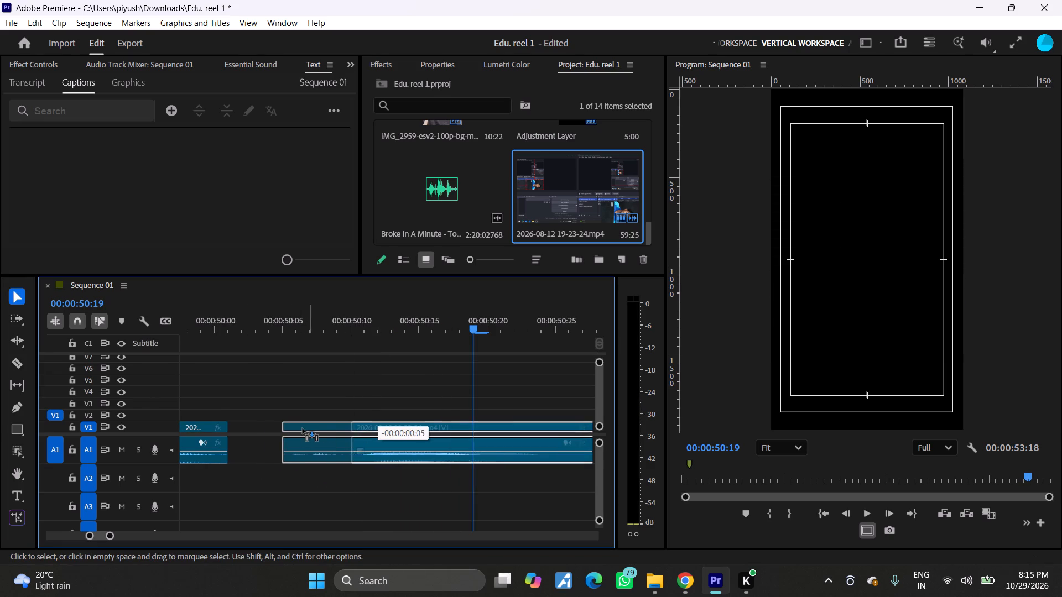
left_click_drag(303, 428, 260, 428)
Cut out the pause from about 00:00:50:18 to 00:00:50:25 and close the gap with the following clip.
key("space")
key("space")
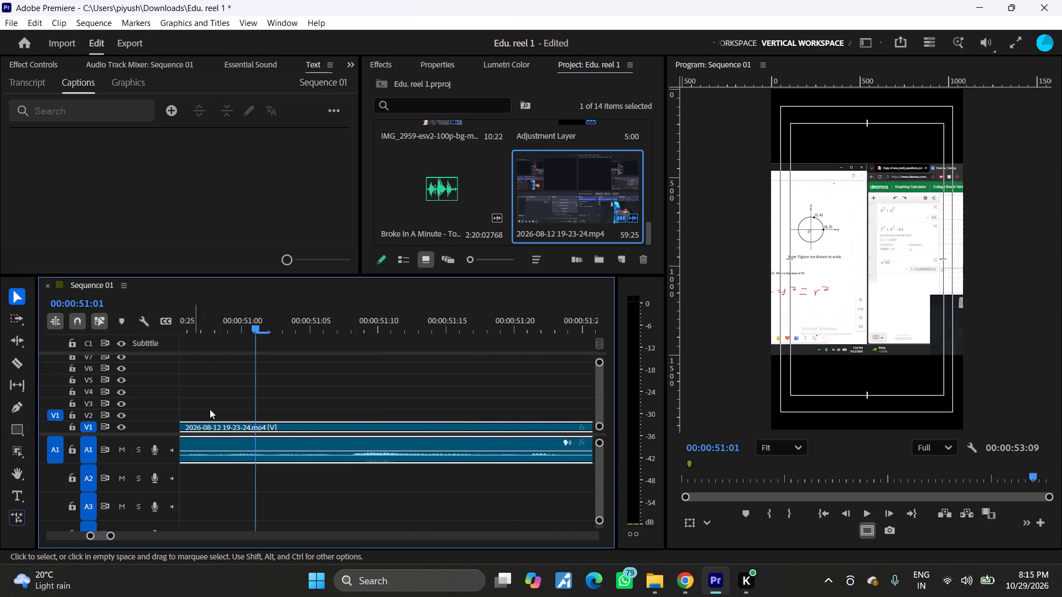
left_click_drag(113, 537, 130, 537)
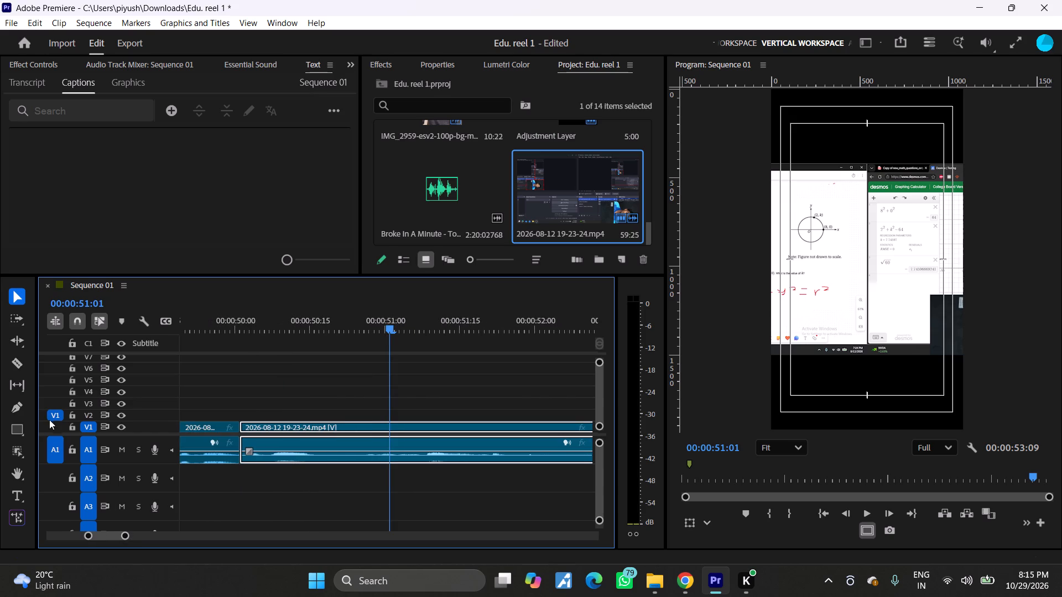
left_click(13, 366)
left_click(324, 459)
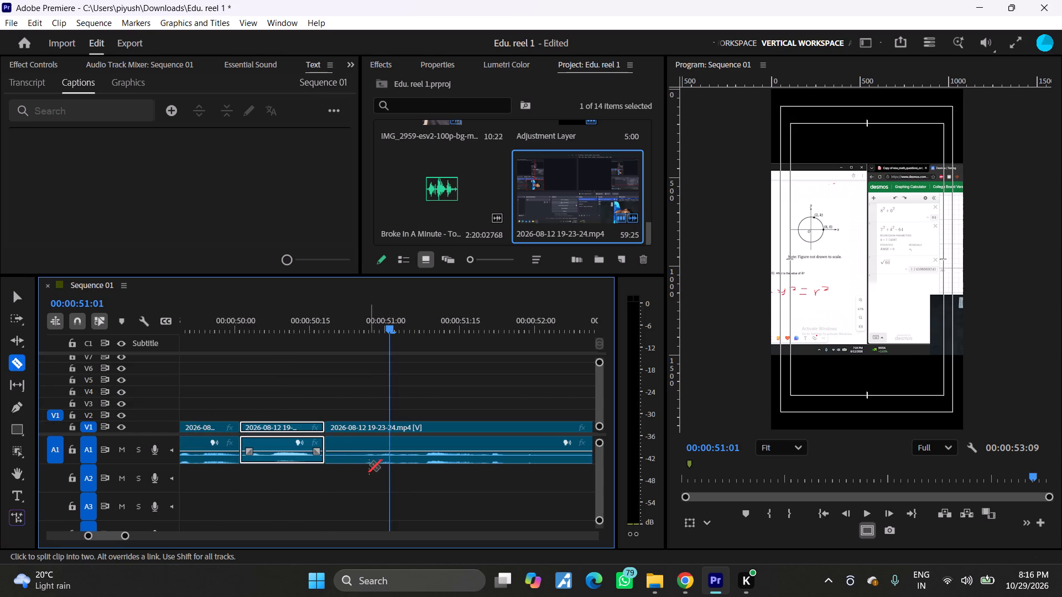
left_click(362, 460)
left_click(11, 299)
left_click(341, 446)
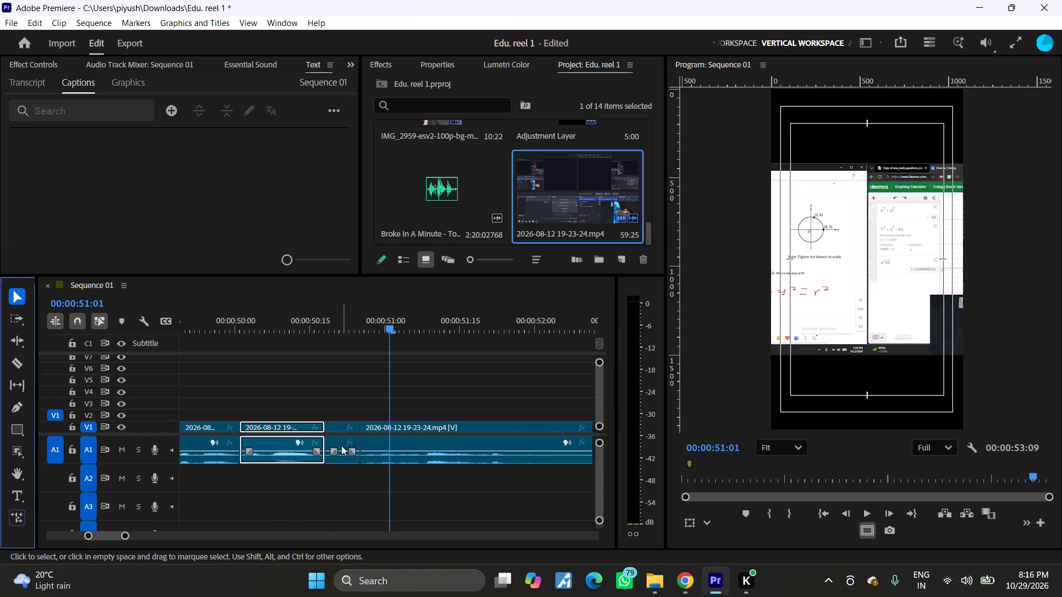
key("Delete")
left_click_drag(432, 422, 393, 428)
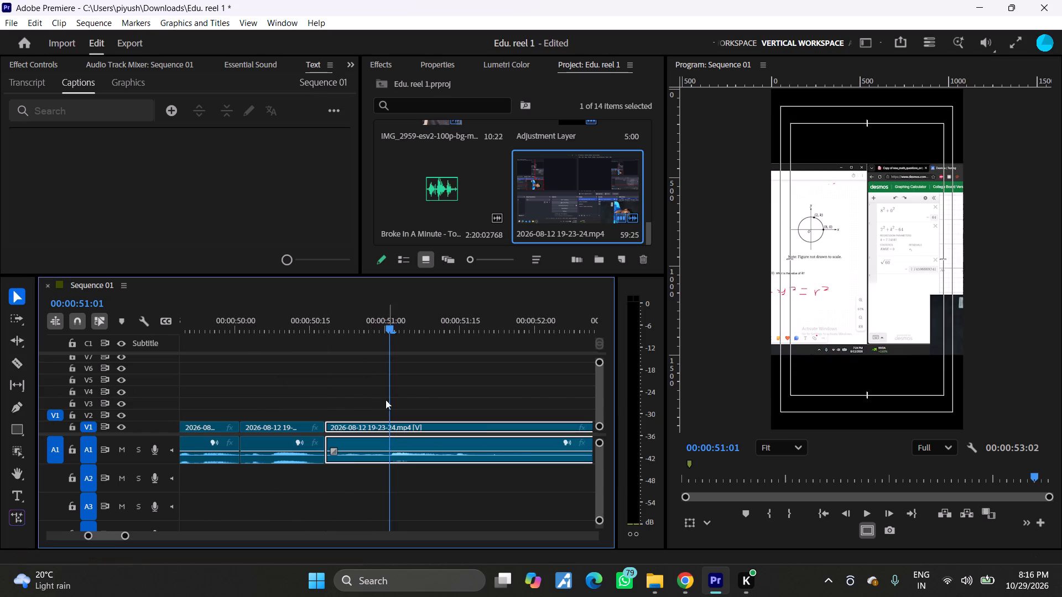
Trim the silent tail off the last clip so that it ends at about 00:00:51:21.
left_click_drag(341, 325, 294, 328)
key("space")
key("space")
key("space")
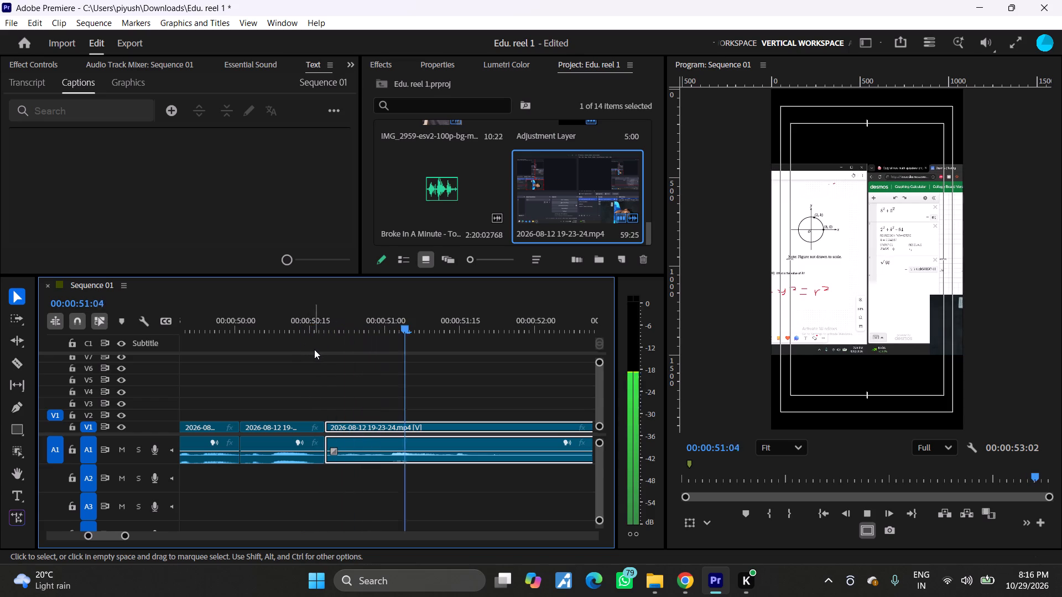
key("space")
key("space")
key("space")
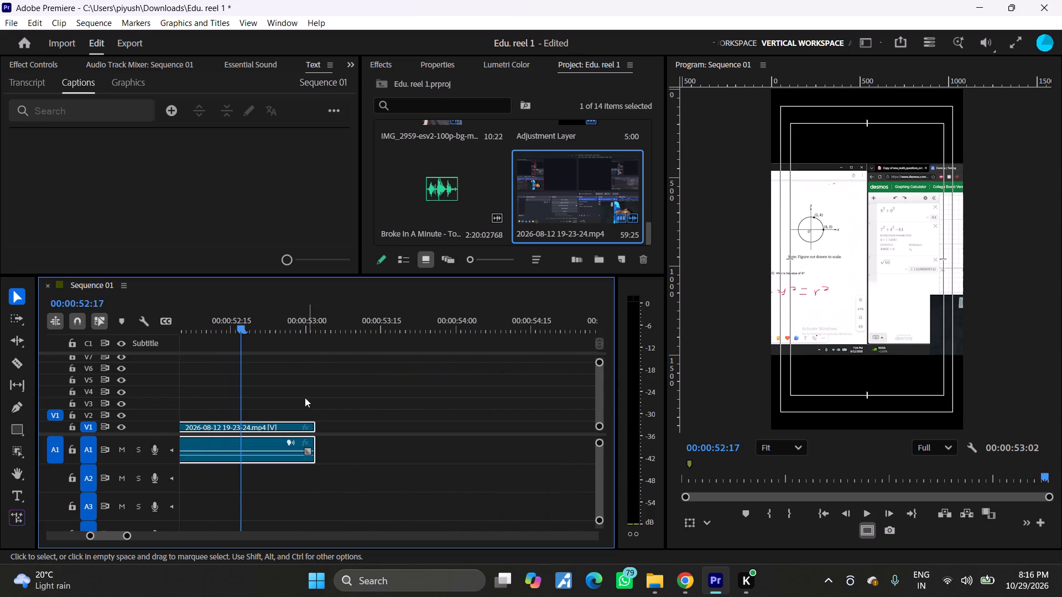
left_click_drag(311, 438, 169, 447)
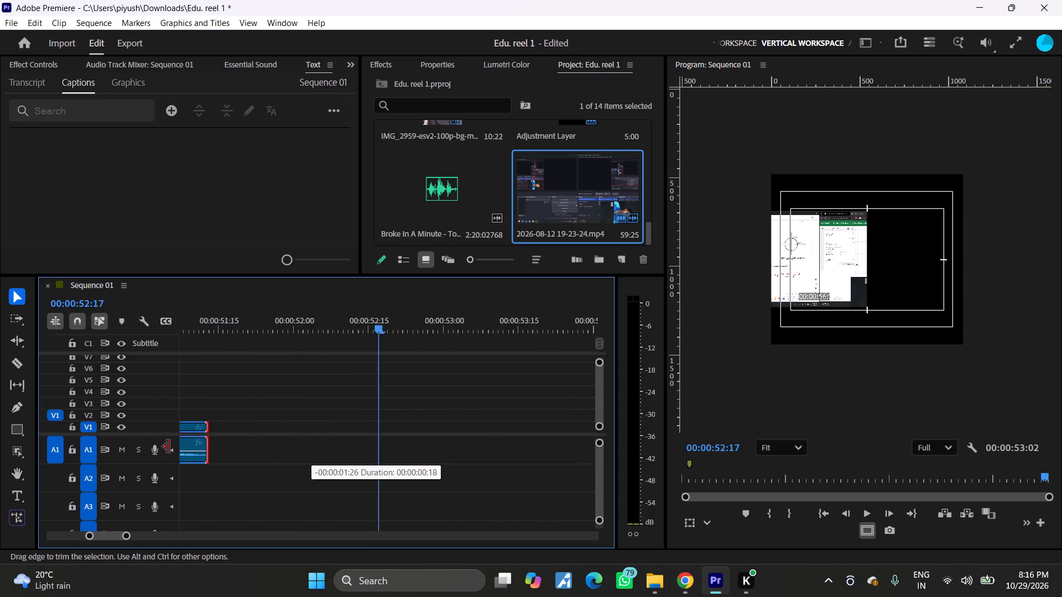
left_click_drag(169, 447, 470, 467)
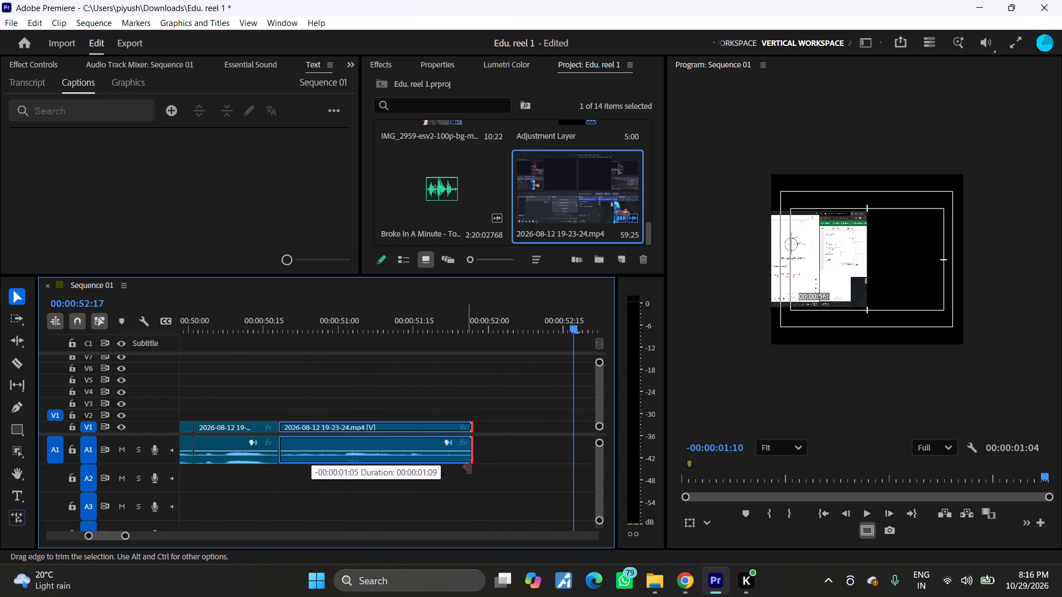
left_click_drag(470, 467, 436, 469)
Play back the ending and extend the last clip by about 6 frames, to 00:00:51:27.
left_click_drag(451, 313, 382, 317)
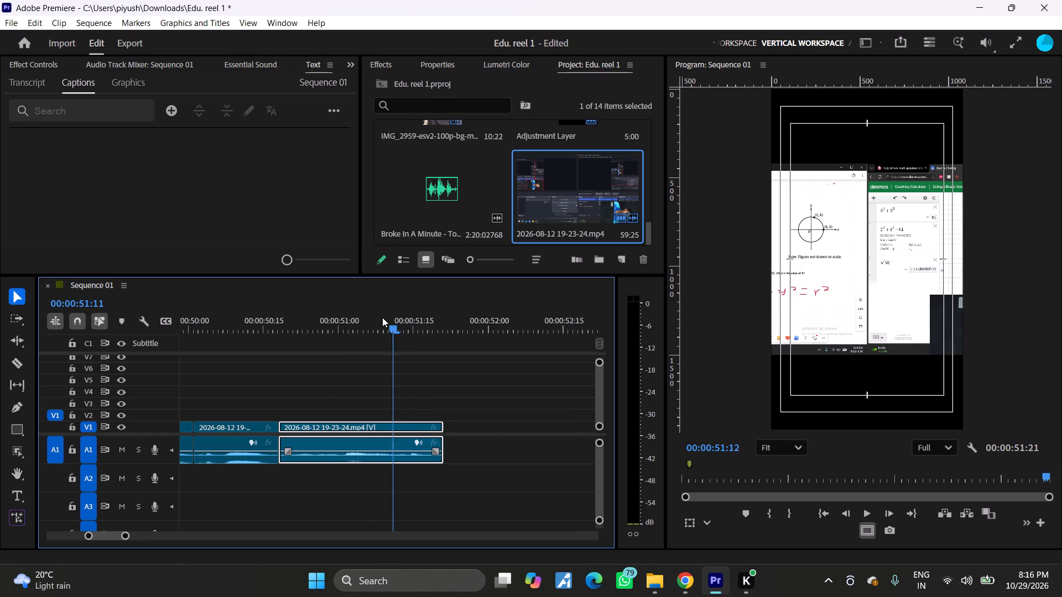
left_click_drag(382, 317, 306, 324)
key("space")
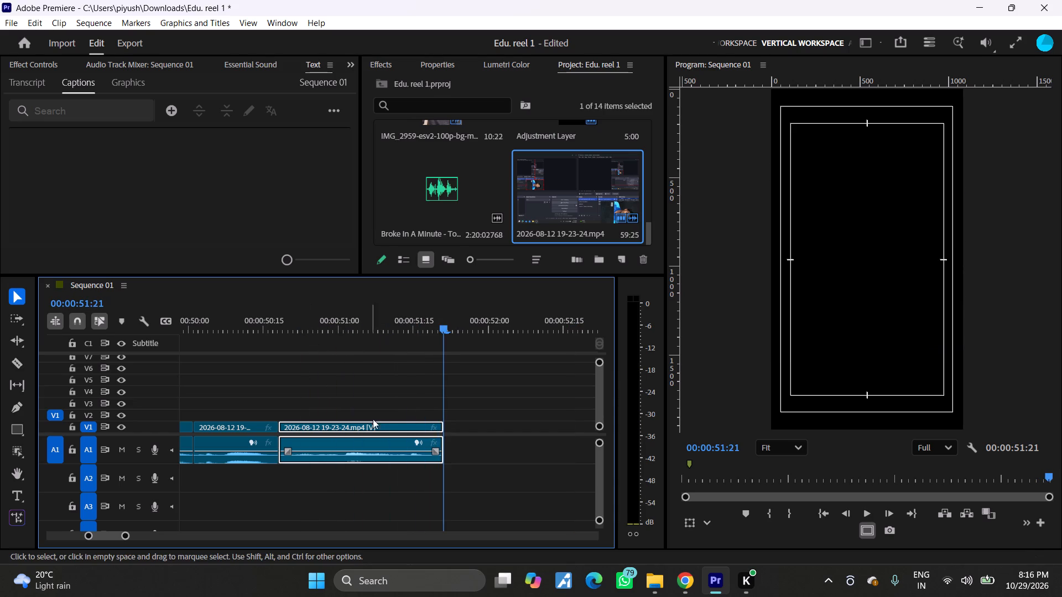
left_click_drag(441, 436, 471, 438)
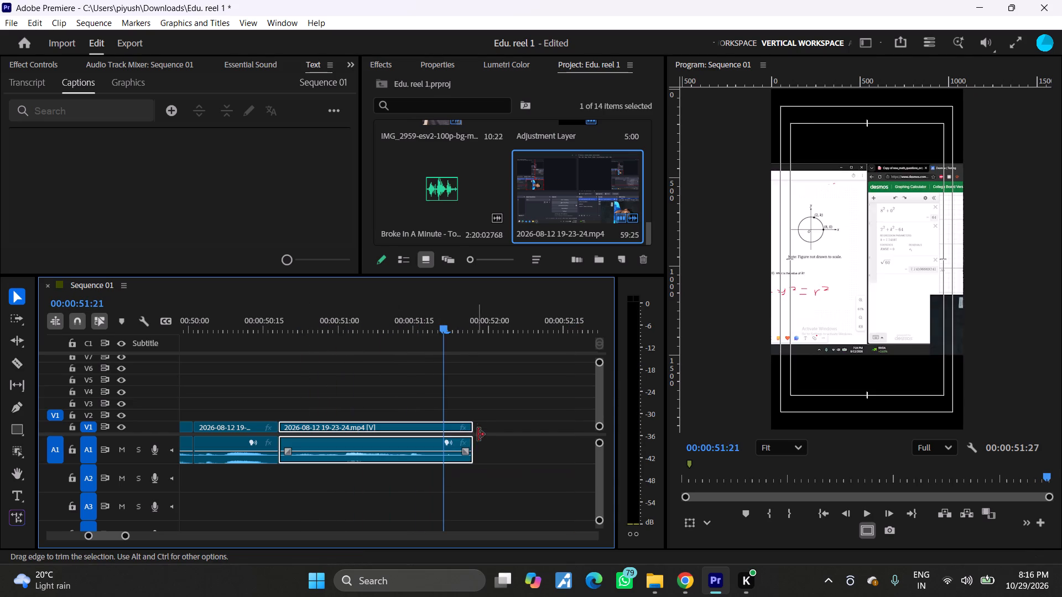
key("space")
key("space")
left_click_drag(473, 438, 490, 438)
key("space")
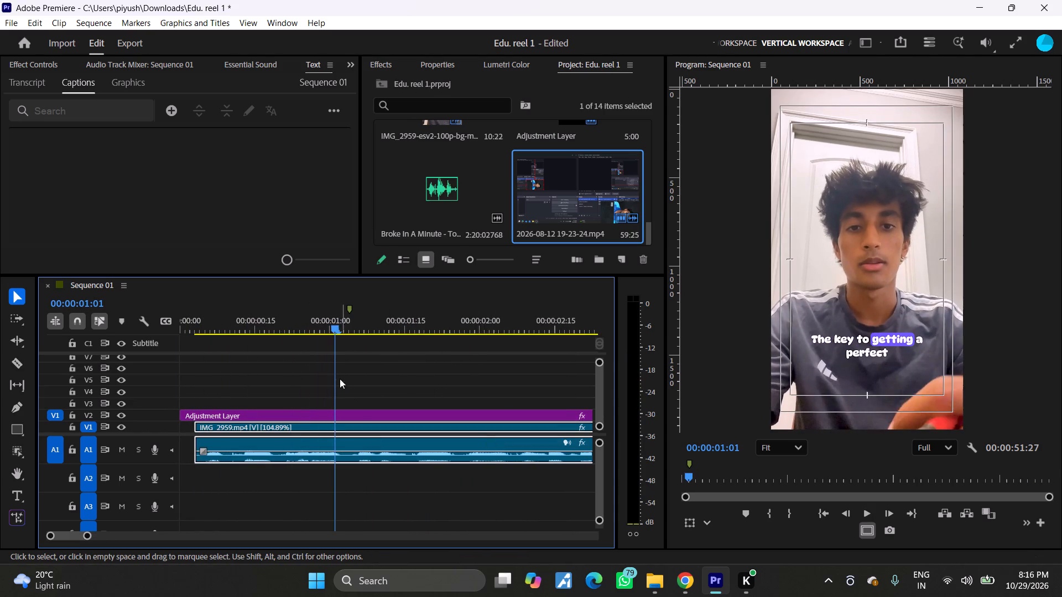
Undo the last change to the start of the opening IMG_2959 clip.
key("ctrl+z")
Play back the reel from the beginning through the start of the screen recording, to 00:00:12:00.
left_click_drag(317, 320, 0, 369)
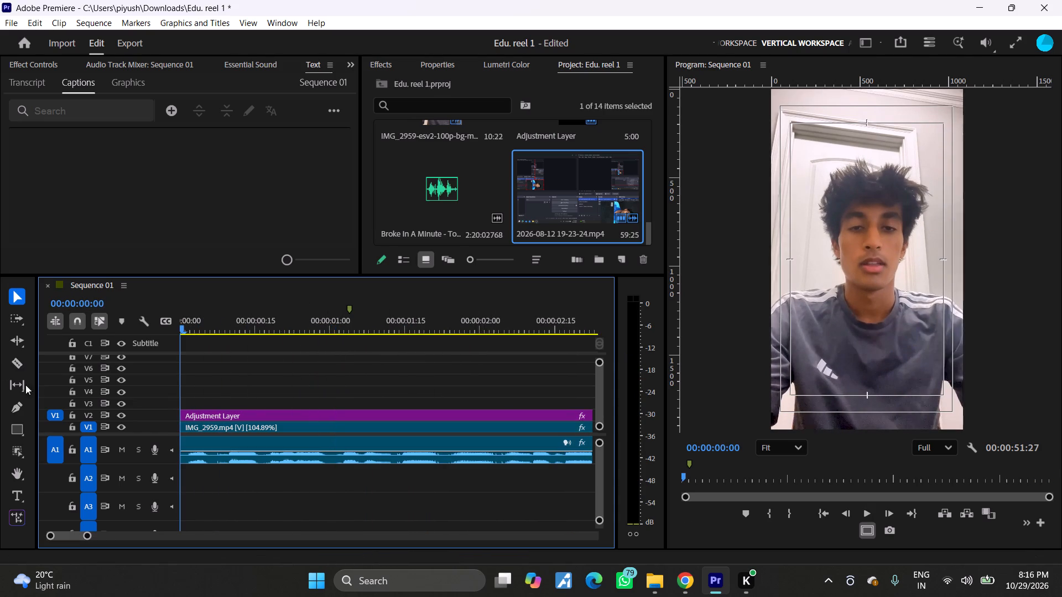
left_click_drag(90, 537, 269, 546)
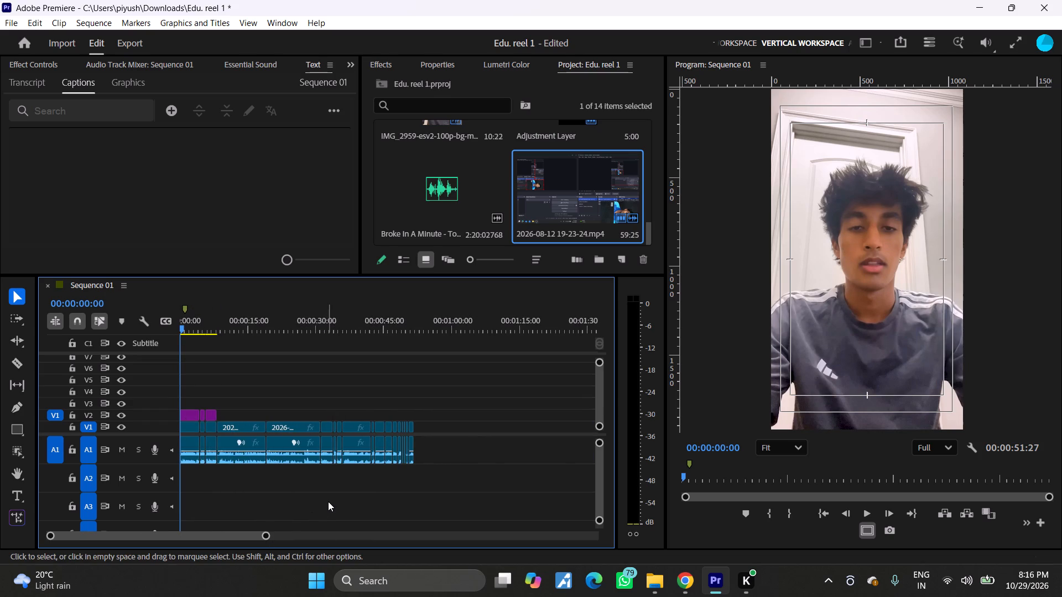
key("space")
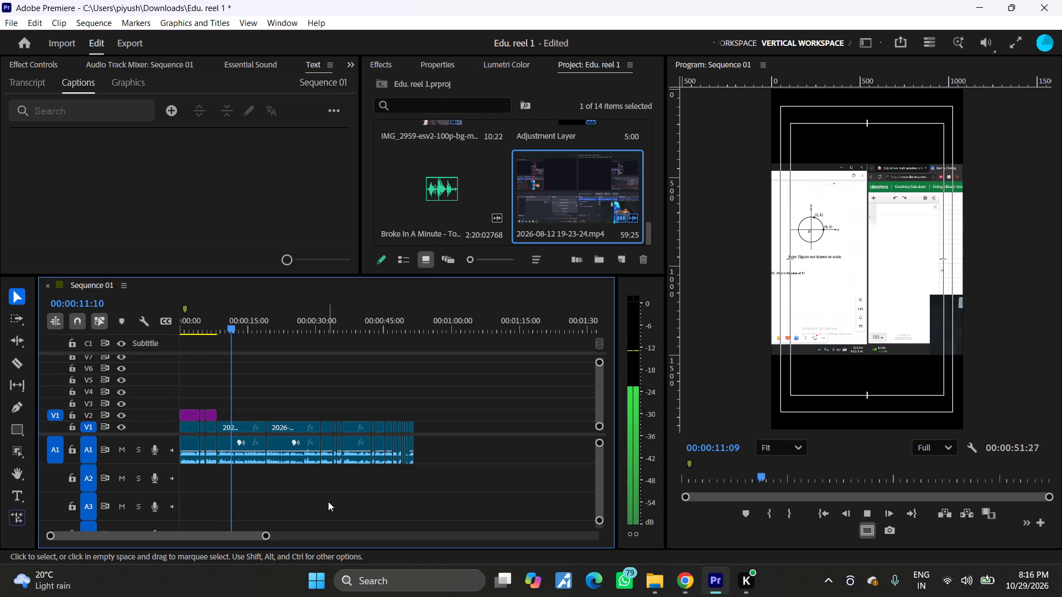
key("space")
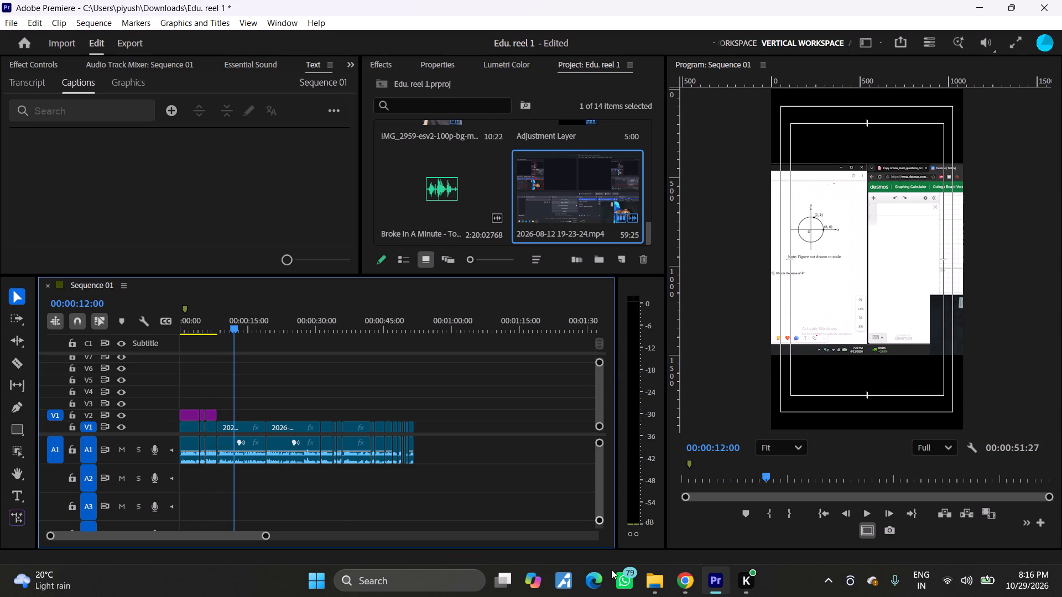
Add image_1793284739531.png from the Downloads folder to the timeline on track V2.
left_click(659, 586)
left_click_drag(162, 169, 674, 497)
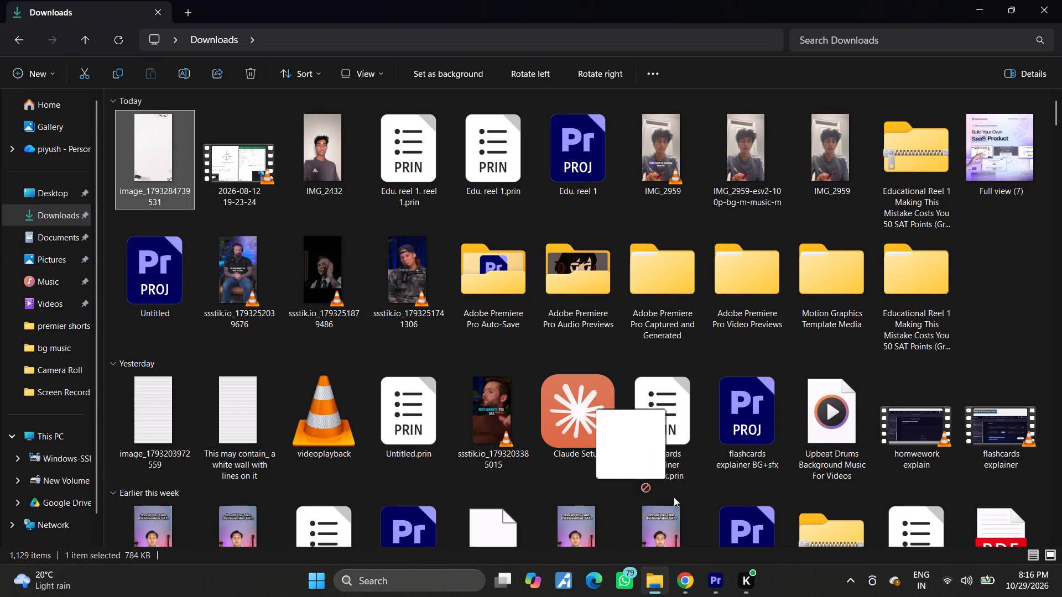
left_click_drag(674, 497, 303, 410)
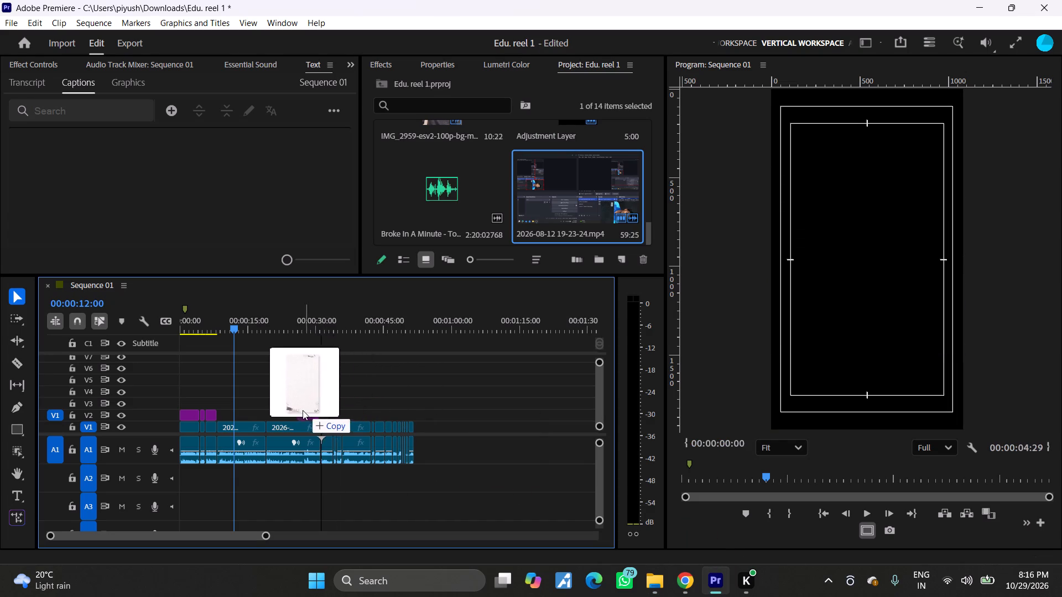
left_click_drag(303, 410, 298, 412)
Move the image to start with the first screen-recording clip at 00:00:08:08 and extend it to the sequence end at 00:00:51:27.
left_click_drag(305, 416, 230, 416)
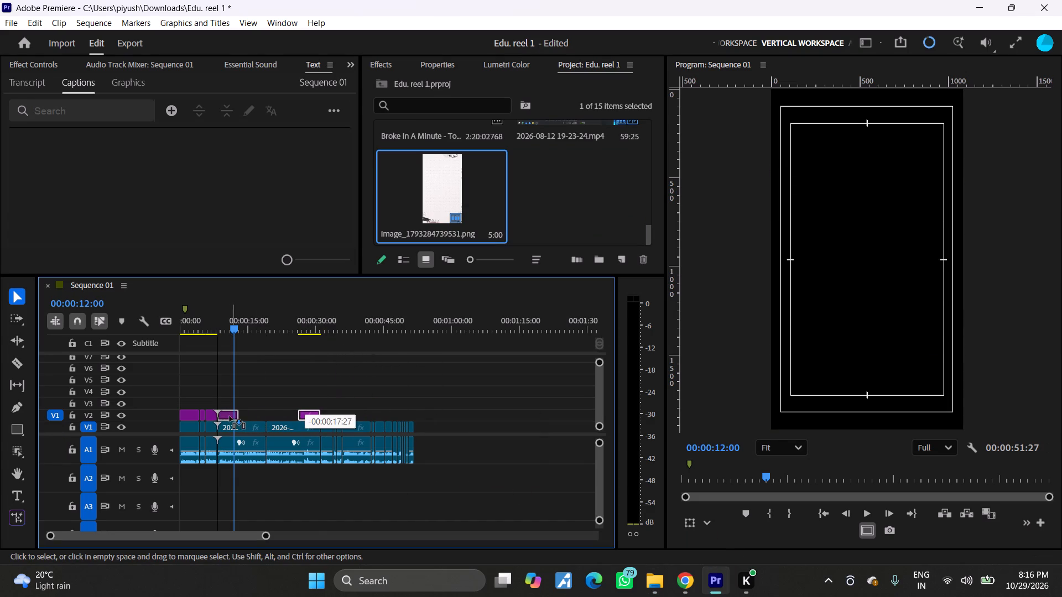
left_click_drag(230, 416, 228, 416)
left_click_drag(240, 413, 417, 423)
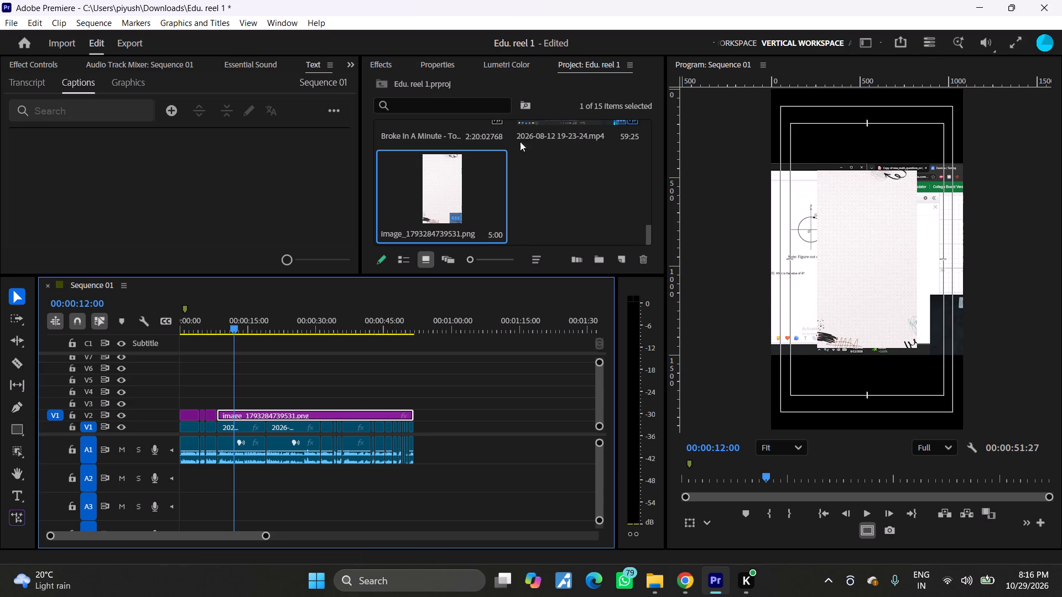
Scale the background image to 194% so it fills the whole vertical frame.
left_click(447, 64)
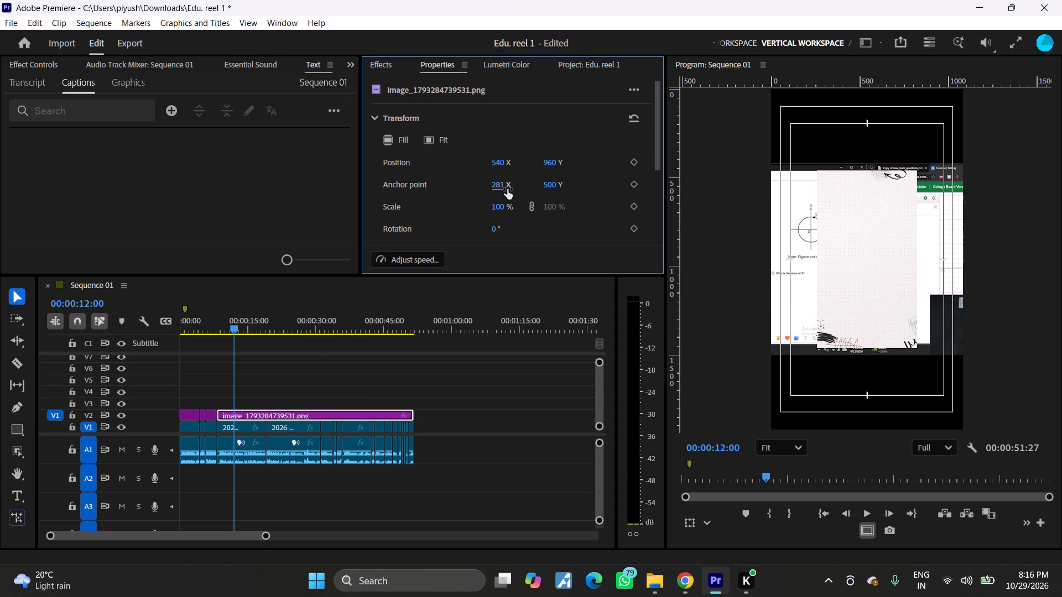
left_click_drag(501, 205, 556, 210)
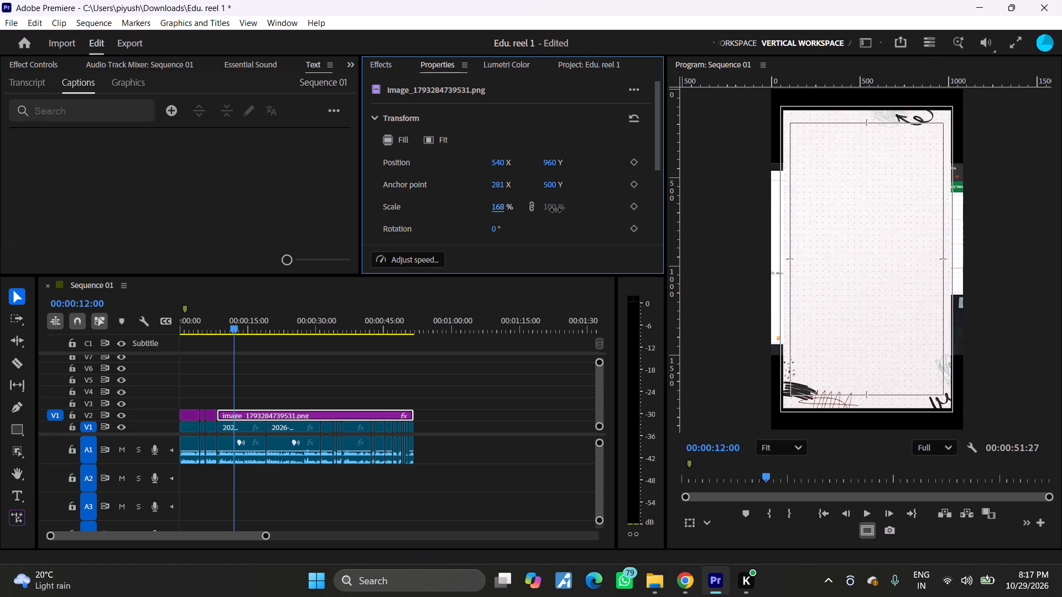
left_click_drag(556, 210, 588, 214)
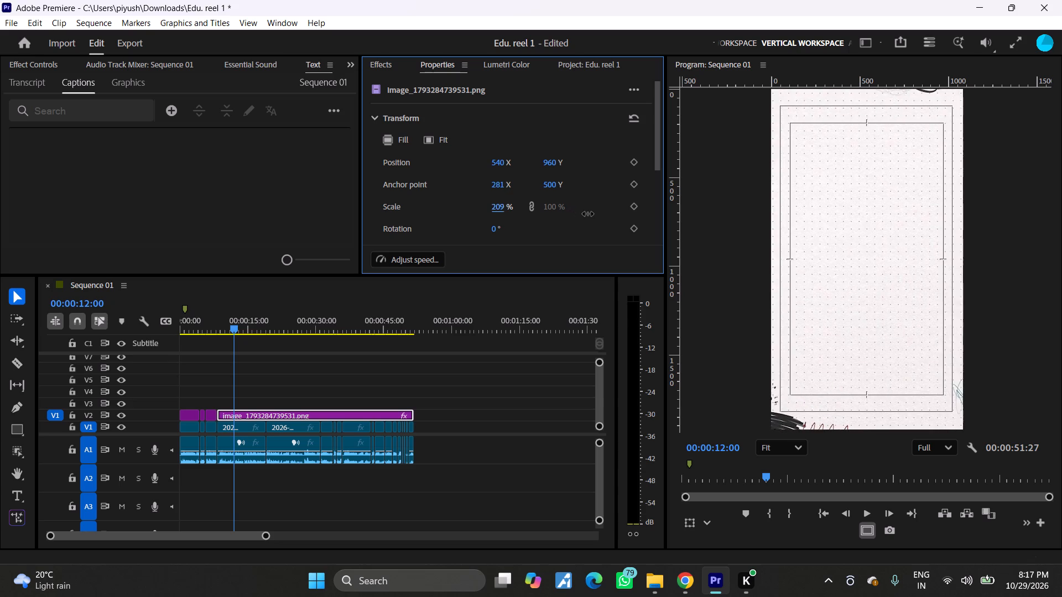
left_click_drag(588, 214, 579, 216)
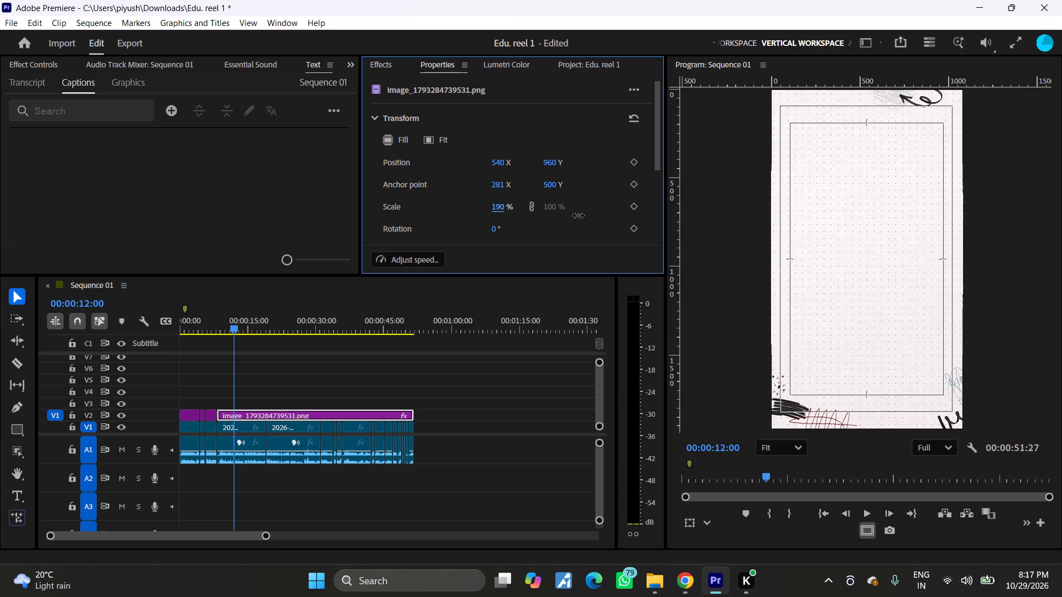
left_click_drag(579, 216, 581, 216)
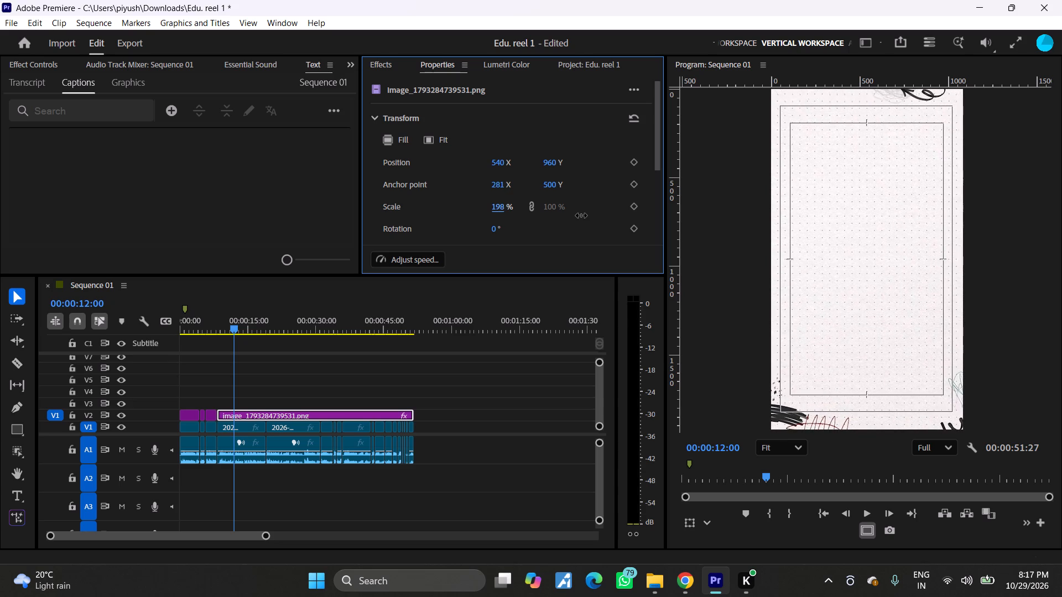
left_click_drag(581, 216, 576, 216)
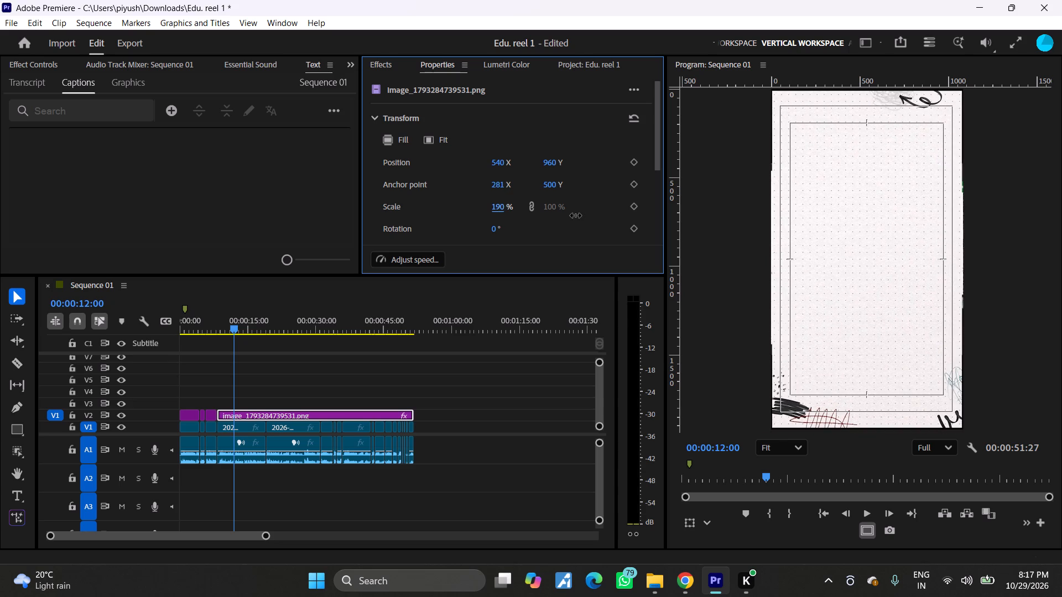
left_click_drag(576, 216, 578, 216)
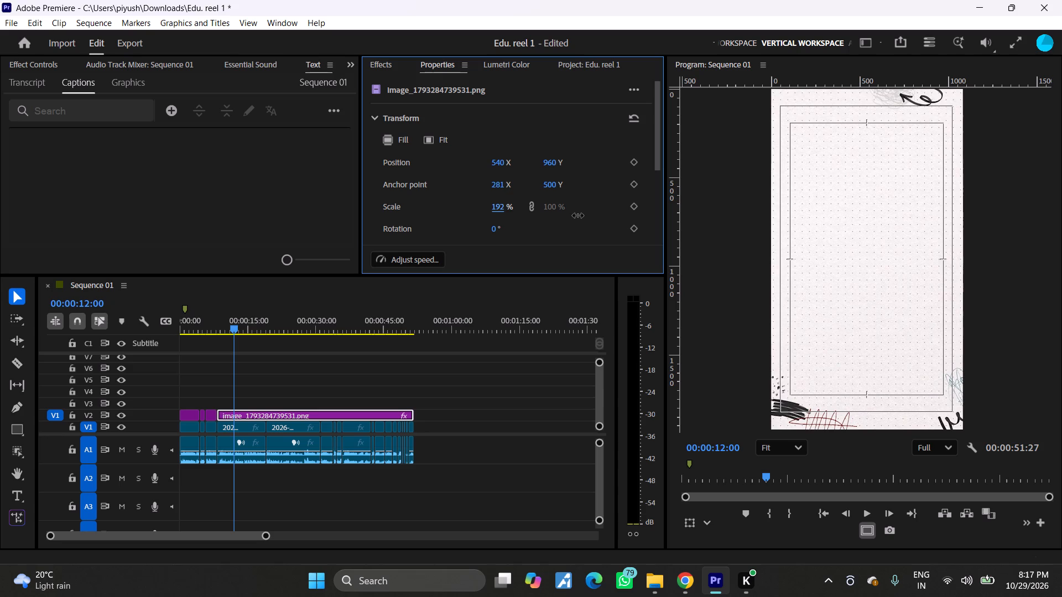
left_click_drag(578, 216, 581, 216)
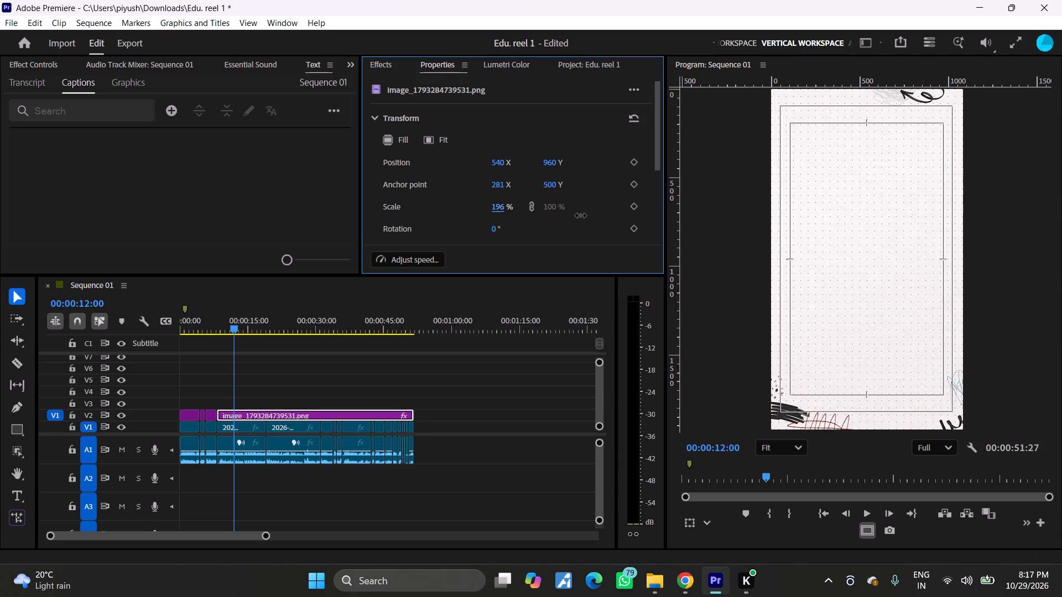
left_click_drag(581, 216, 579, 216)
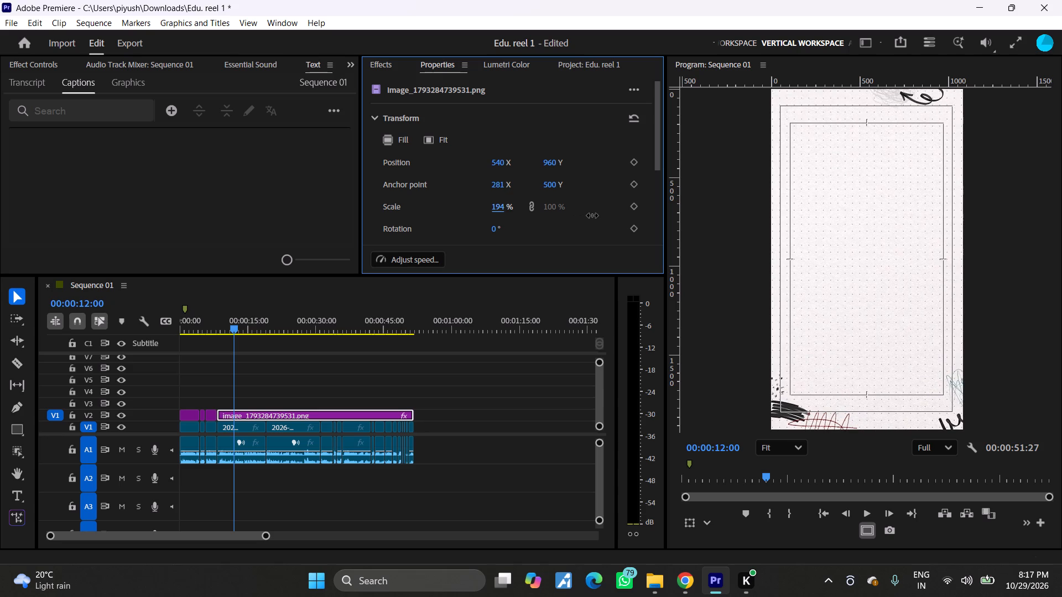
Duplicate the video of all screen-recording clips from V1 onto V3, above the background image.
left_click(433, 426)
left_click_drag(432, 426, 249, 433)
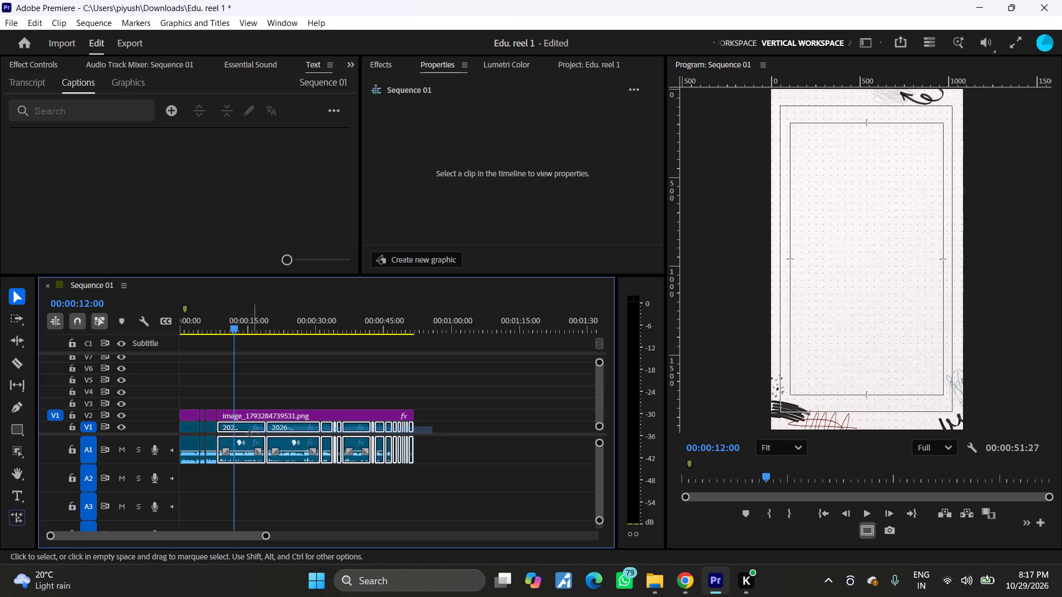
left_click_drag(249, 433, 247, 433)
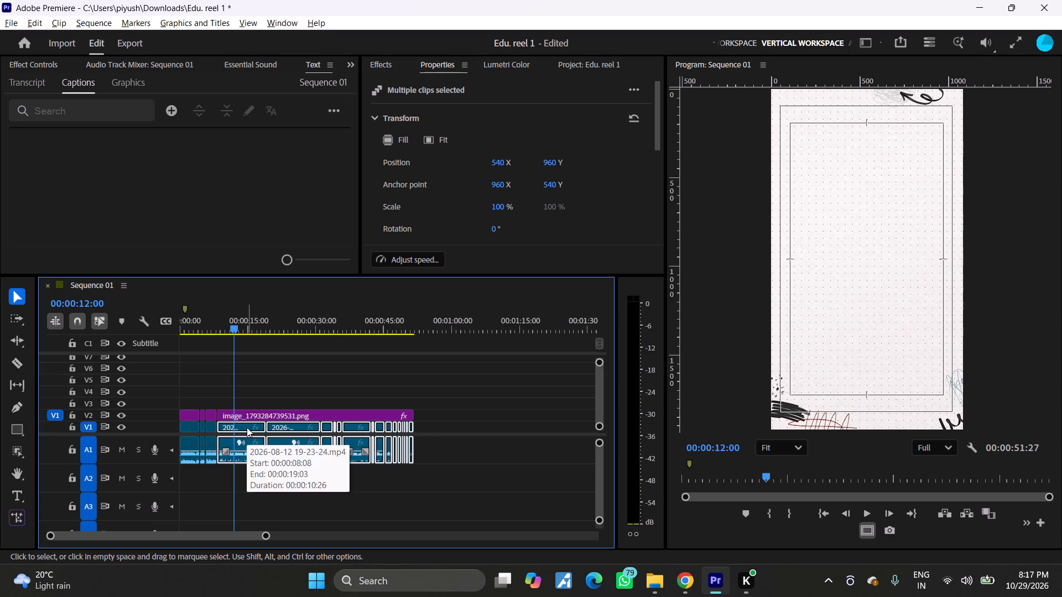
left_click_drag(247, 427, 246, 409, "alt")
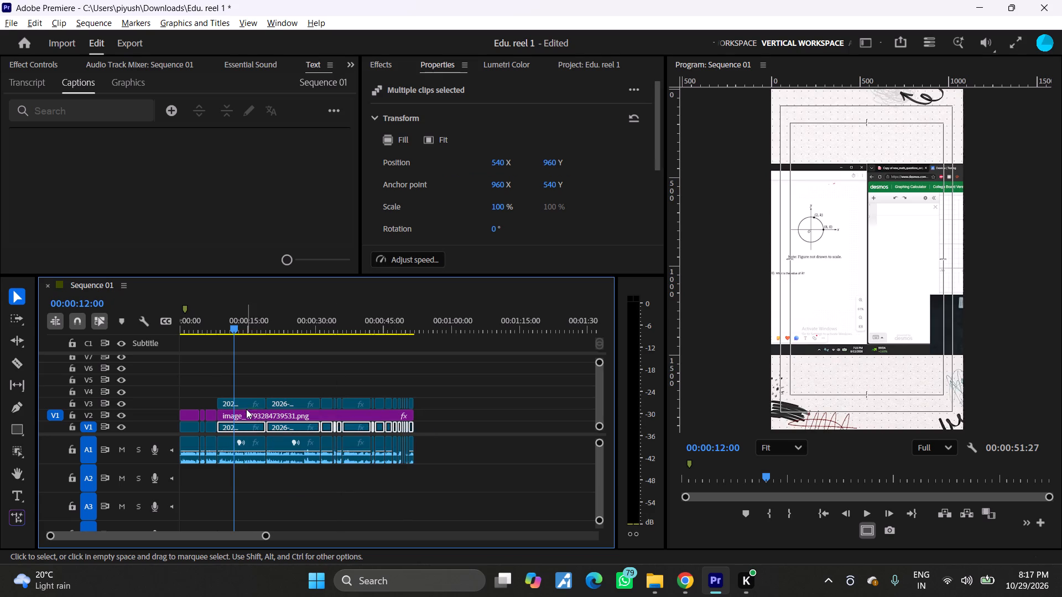
Move the original screen-recording video clips from V1 up to V4 and put the background image on V1.
left_click_drag(249, 425, 247, 395)
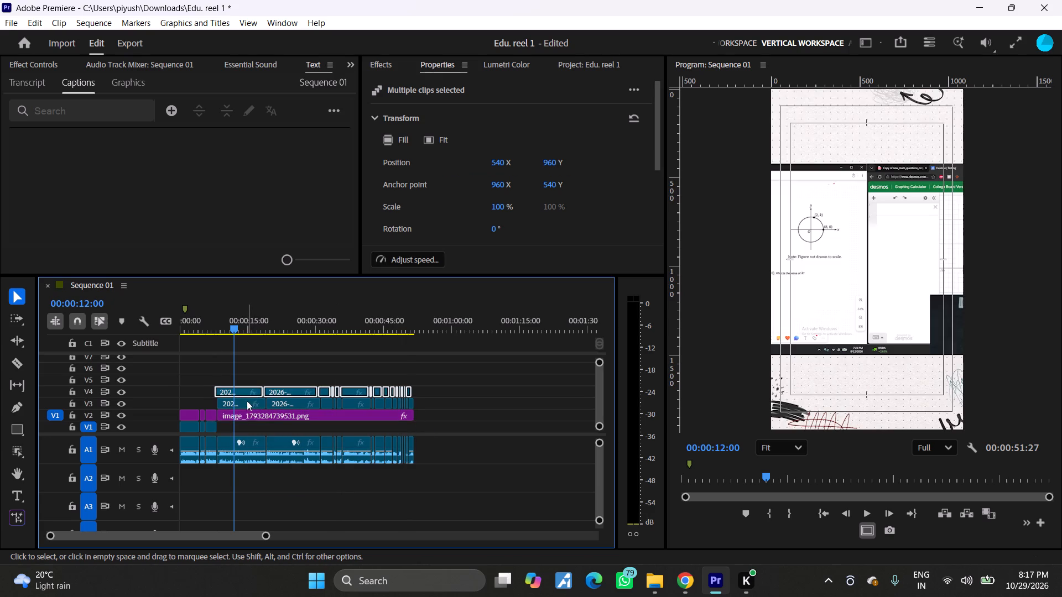
left_click_drag(253, 415, 253, 424)
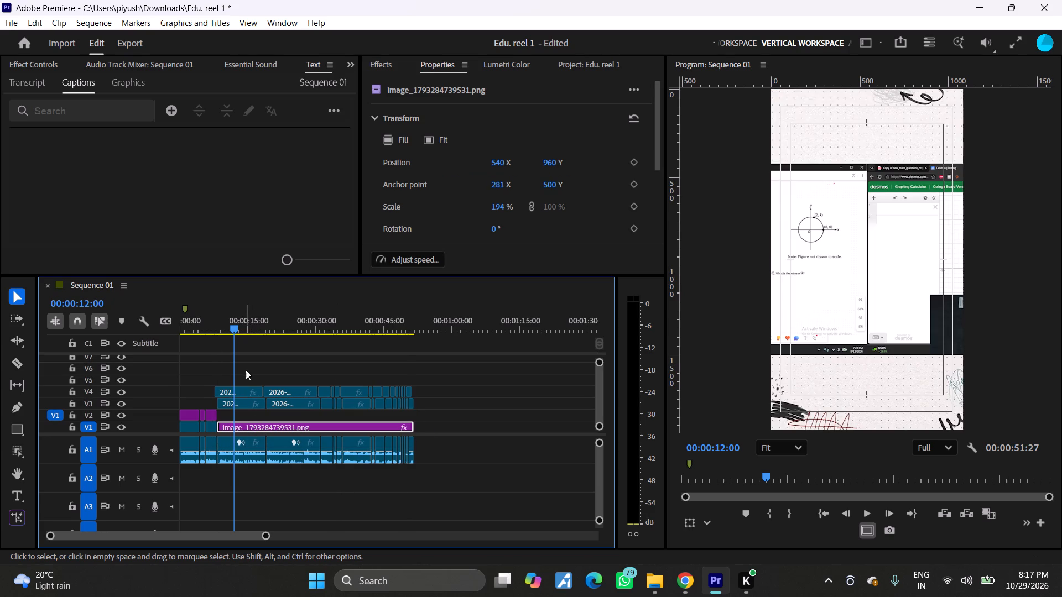
Align the screen-recording clips on V4 with the copies on V3, starting at 00:00:08:08.
left_click_drag(240, 366, 384, 390)
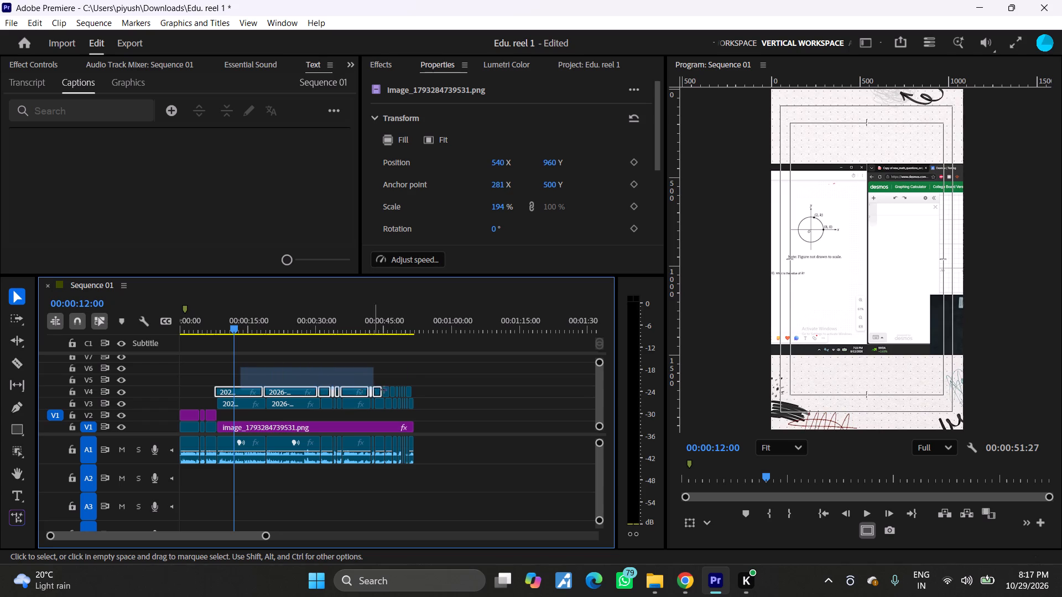
left_click_drag(384, 390, 417, 390)
left_click_drag(350, 389, 357, 390)
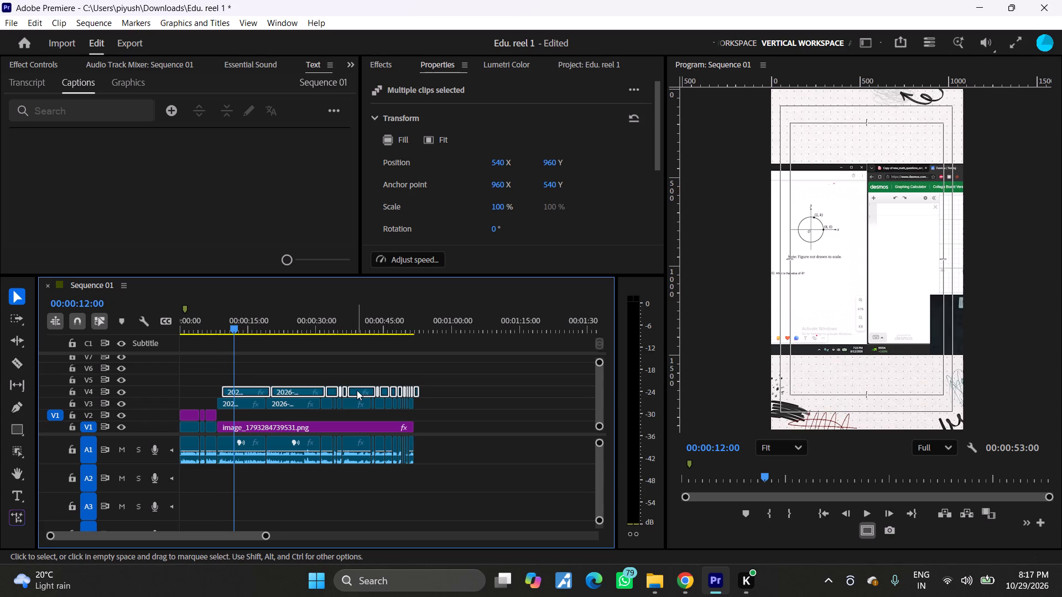
left_click_drag(353, 390, 345, 390)
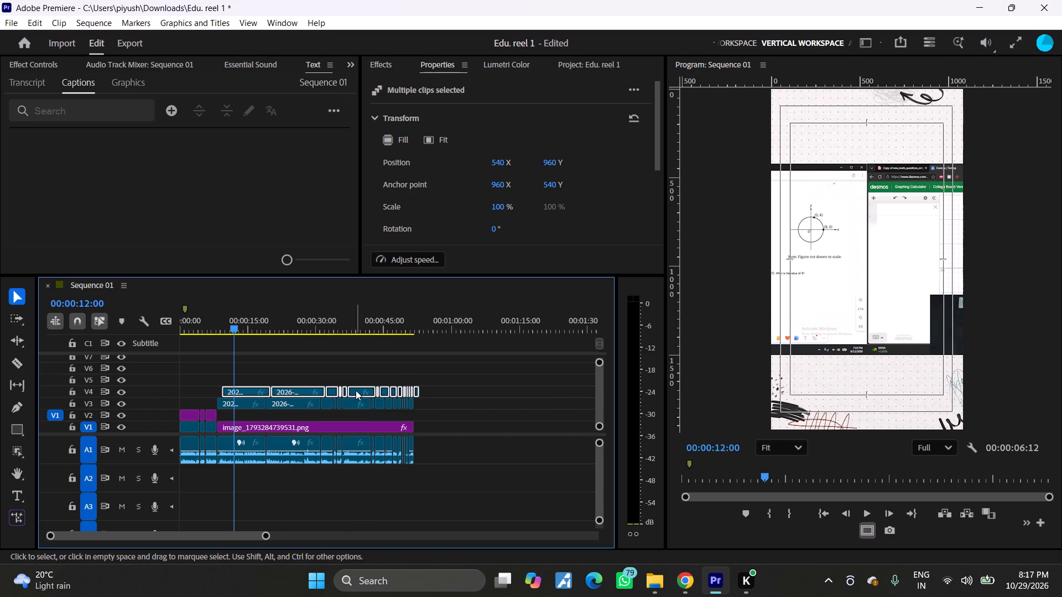
left_click(356, 390)
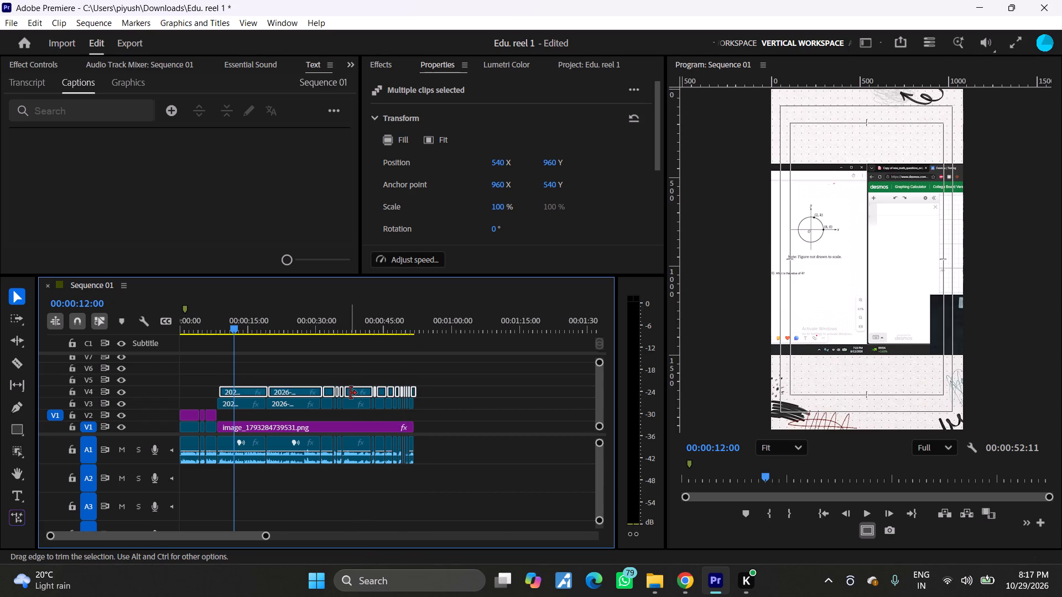
left_click(355, 392)
left_click(417, 358)
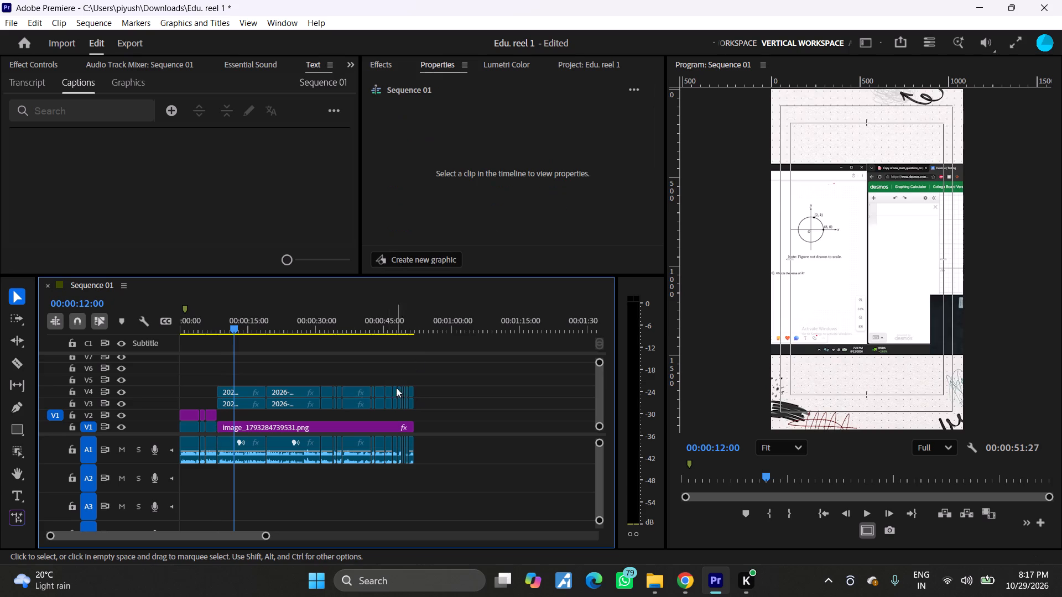
Move both layers of screen-recording clips down one track, onto V3 and V2.
left_click_drag(454, 387, 244, 410)
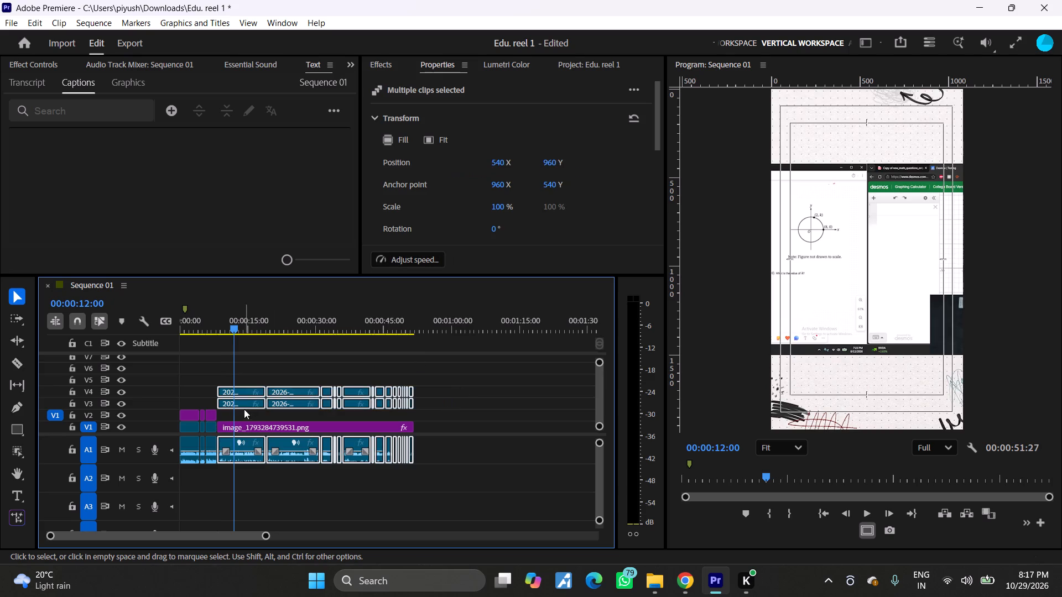
left_click_drag(247, 404, 247, 411)
left_click(251, 380)
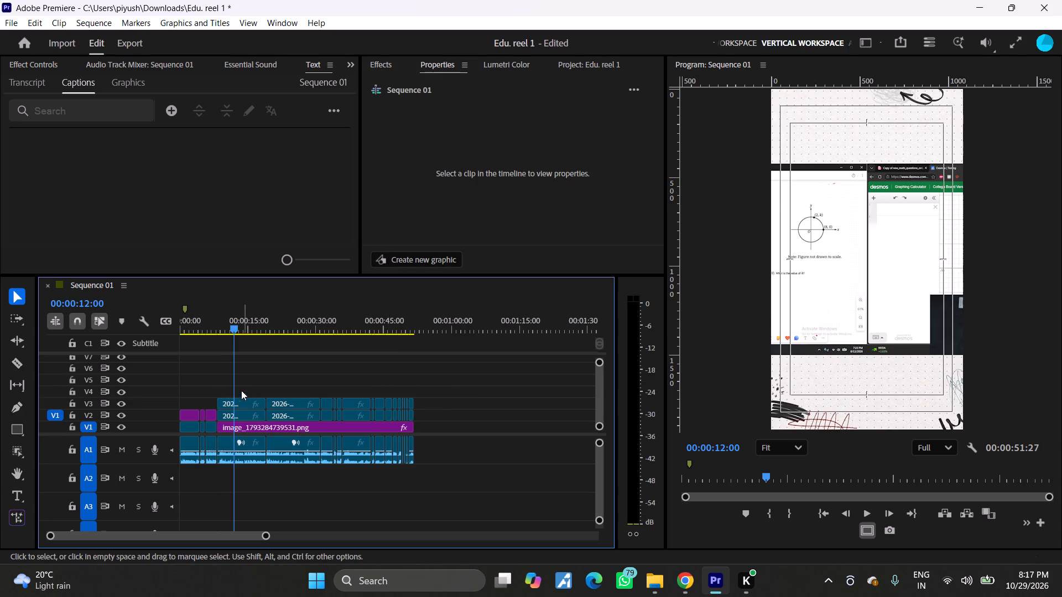
Hide tracks V3 and V1 to show only the screen-recording layer on V2 at 00:00:10:21.
left_click(125, 404)
left_click_drag(232, 329, 222, 332)
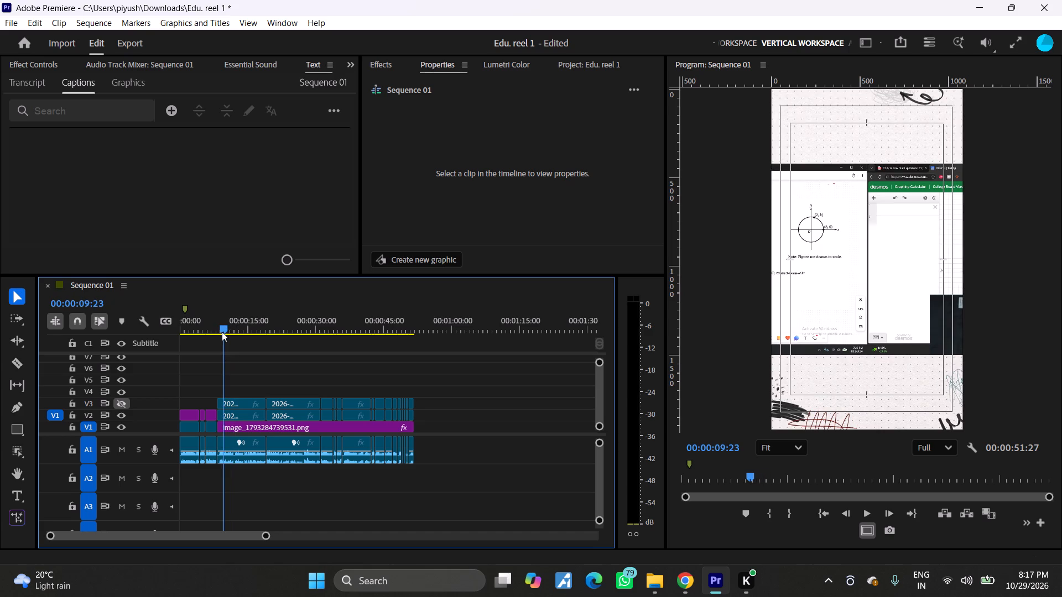
left_click_drag(222, 332, 226, 332)
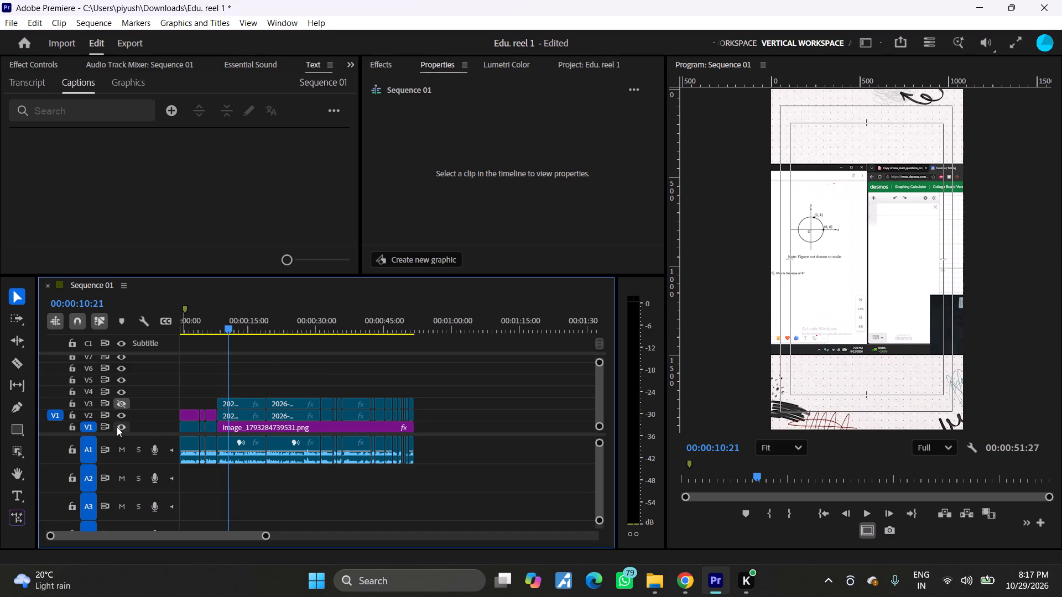
left_click(117, 426)
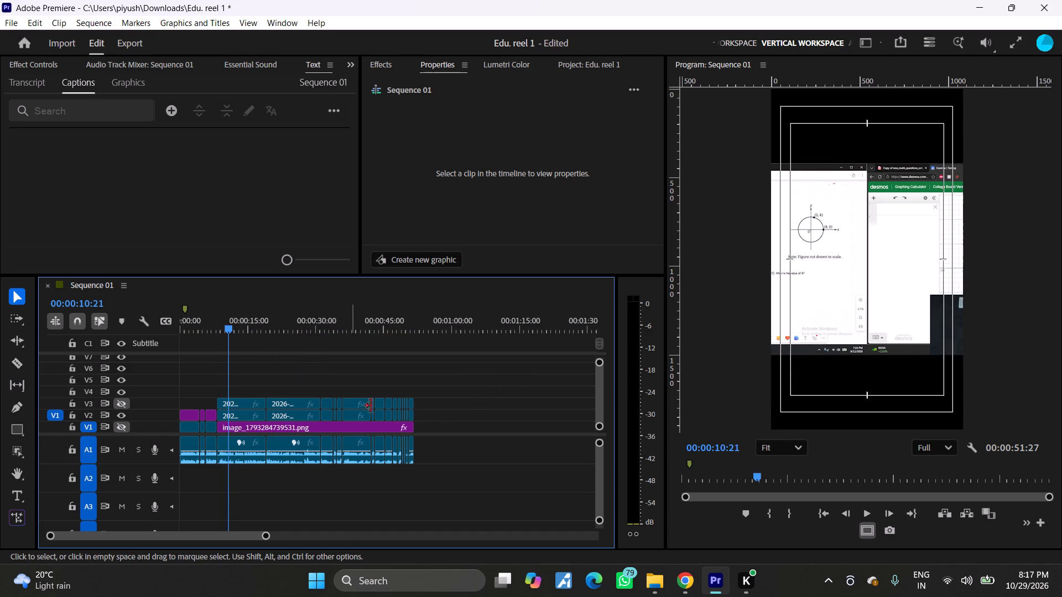
Set the horizontal position of all screen-recording clips on V2 to 1023 to bring the whiteboard question into frame.
left_click_drag(430, 413, 237, 416)
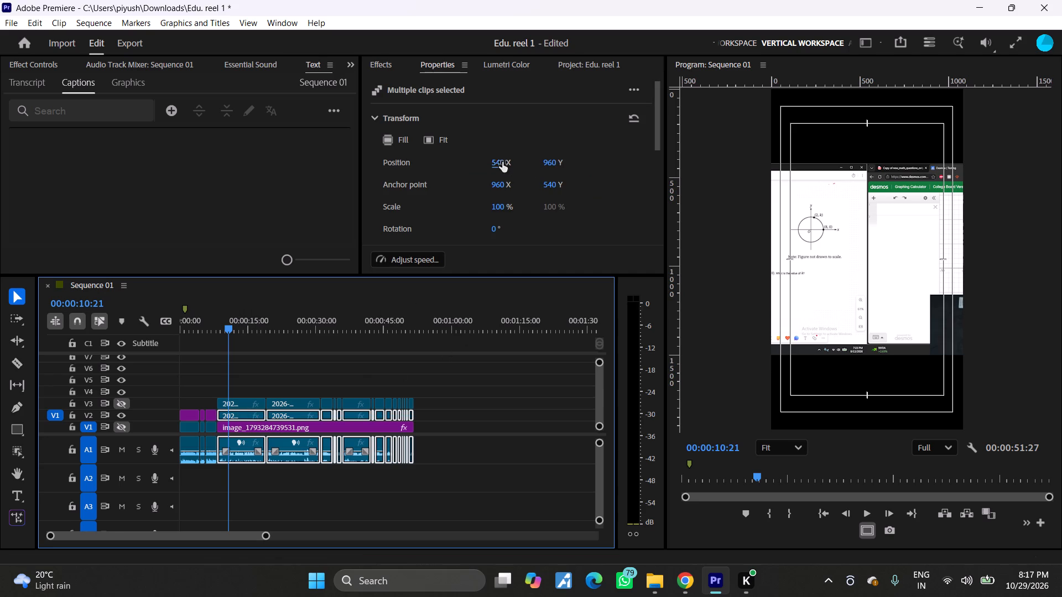
left_click_drag(502, 162, 881, 204)
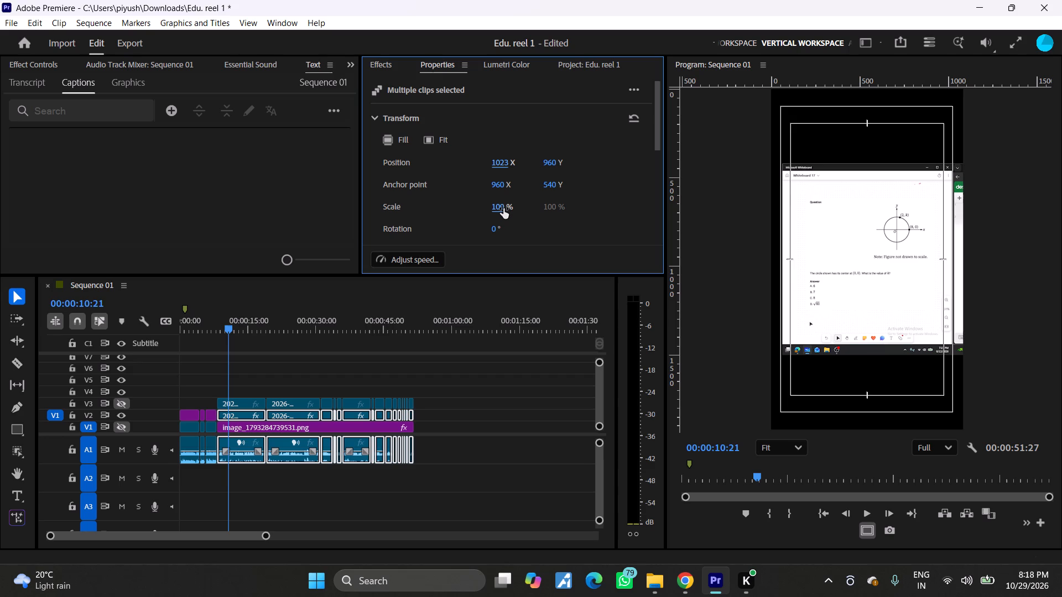
Set the vertical position of all screen-recording clips on V2 to 936.
left_click_drag(555, 161, 538, 164)
Crop the top of the V2 screen-recording clips by 17% to remove the whiteboard's window header.
scroll(593, 224, "down", 9)
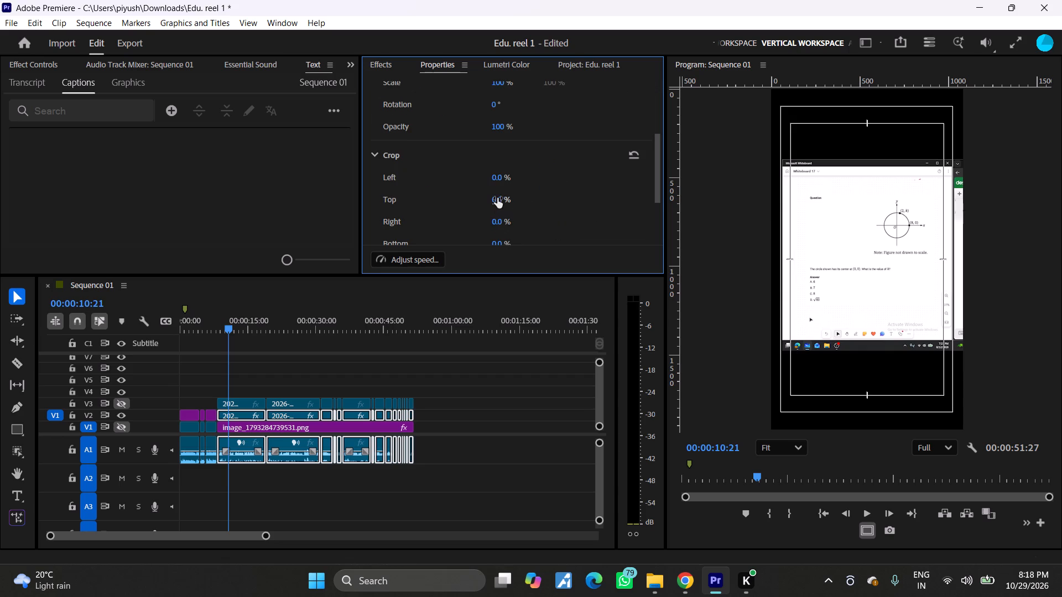
left_click_drag(497, 198, 499, 197)
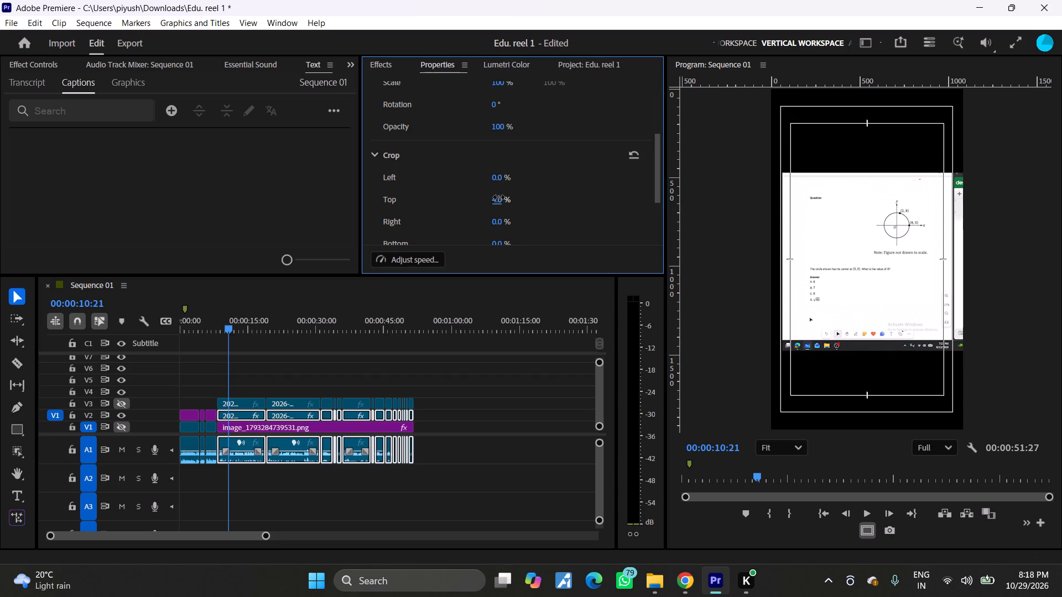
left_click_drag(499, 197, 509, 197)
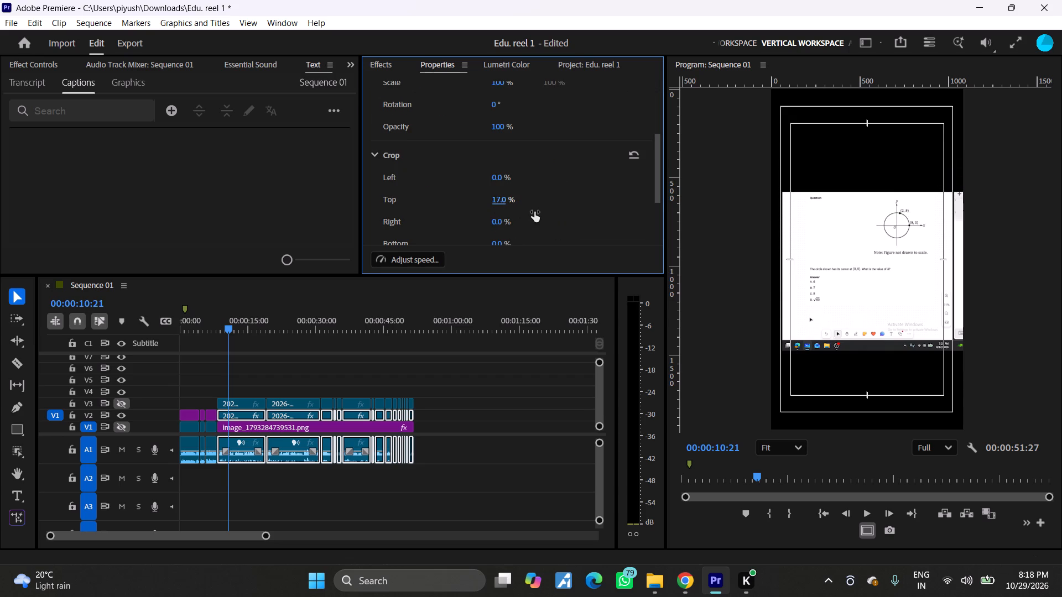
Crop the bottom of the V2 clips by 22%, checking the framing against the handwritten equation through 00:00:51:04.
scroll(553, 230, "down", 1)
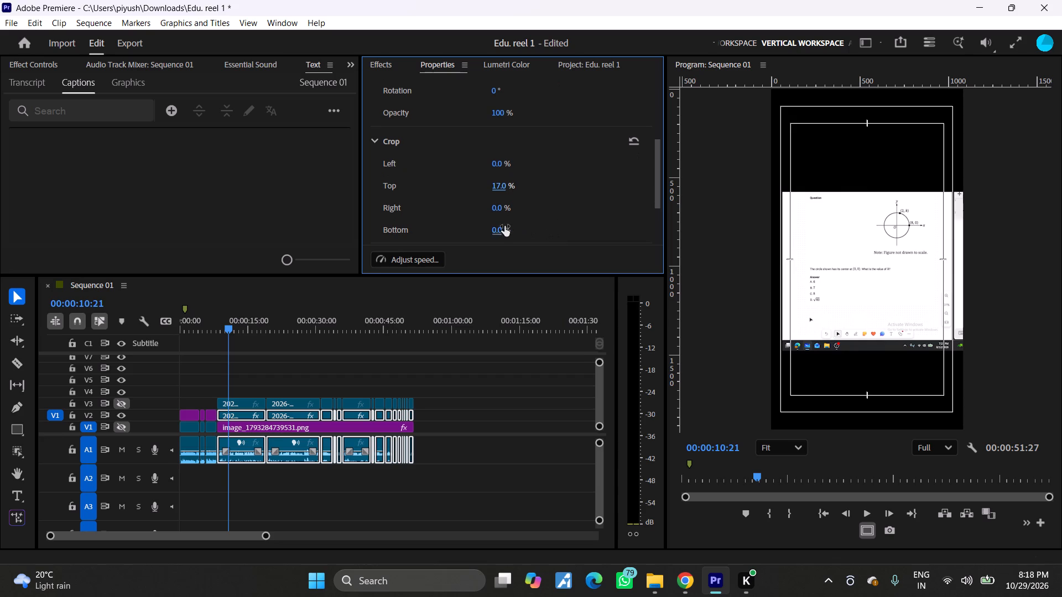
left_click(499, 228)
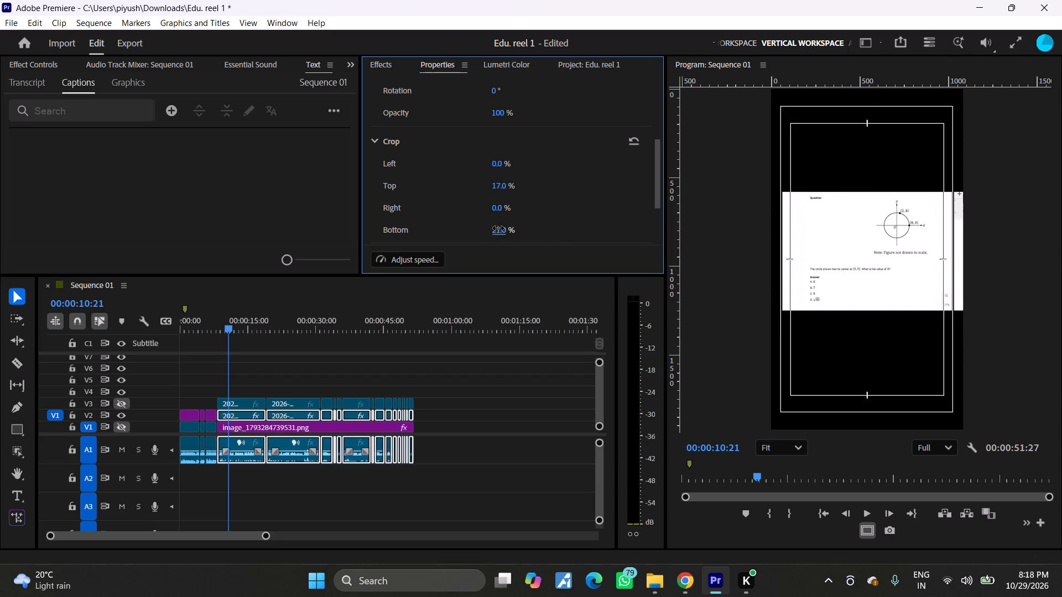
key("space")
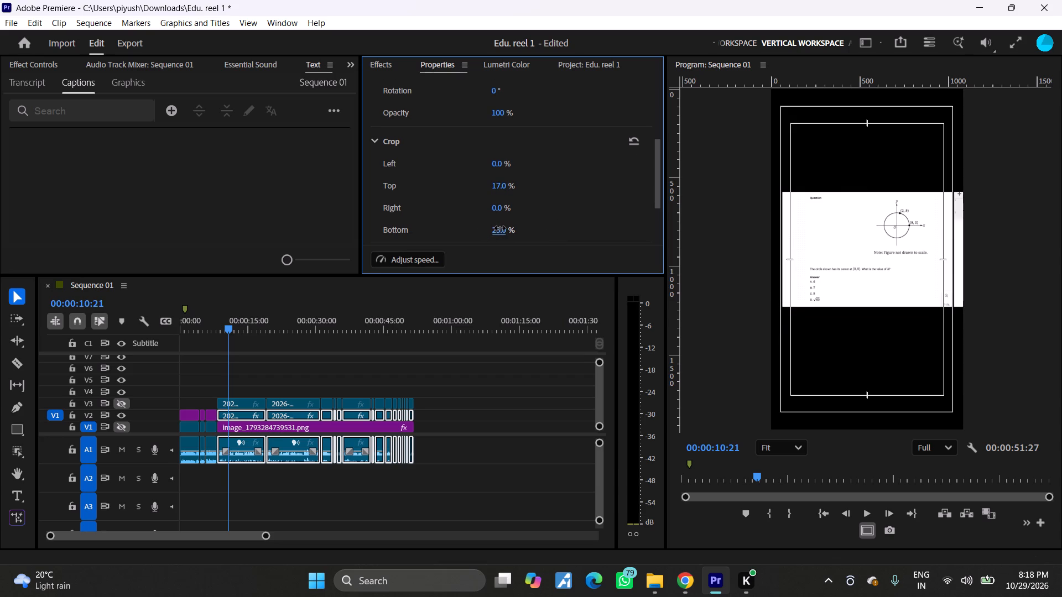
left_click_drag(235, 331, 273, 332)
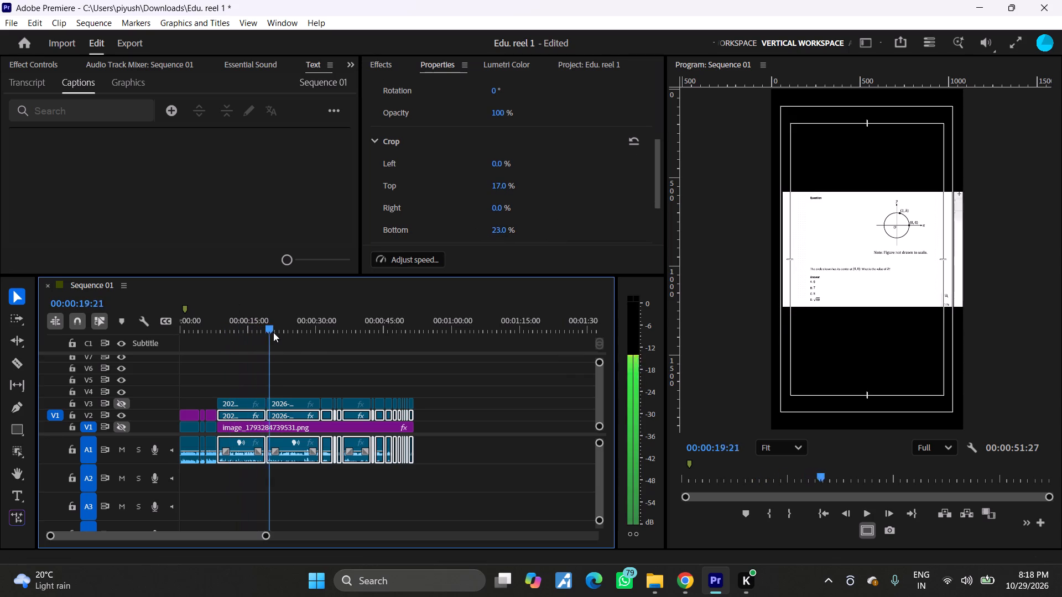
left_click_drag(273, 332, 352, 350)
left_click_drag(502, 232, 501, 232)
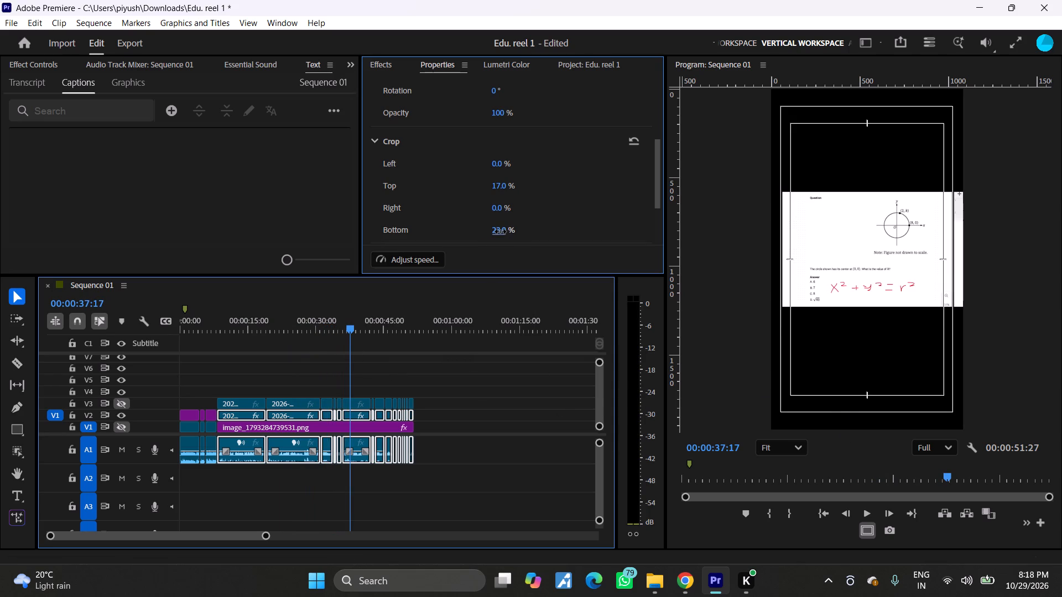
left_click_drag(501, 232, 483, 233)
left_click_drag(345, 329, 355, 328)
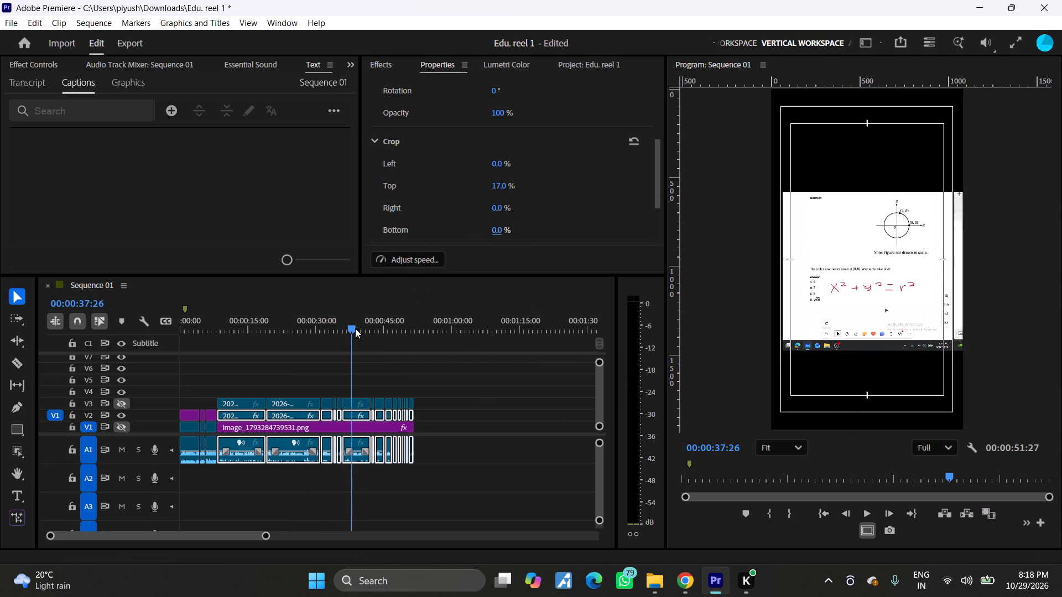
left_click_drag(355, 328, 404, 333)
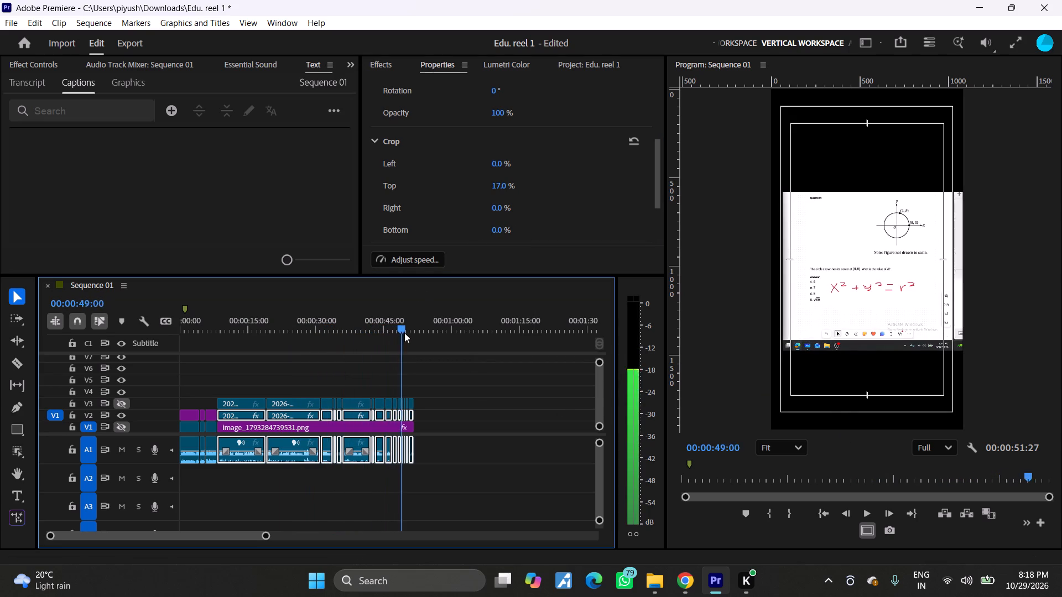
left_click_drag(404, 333, 413, 334)
left_click(501, 231)
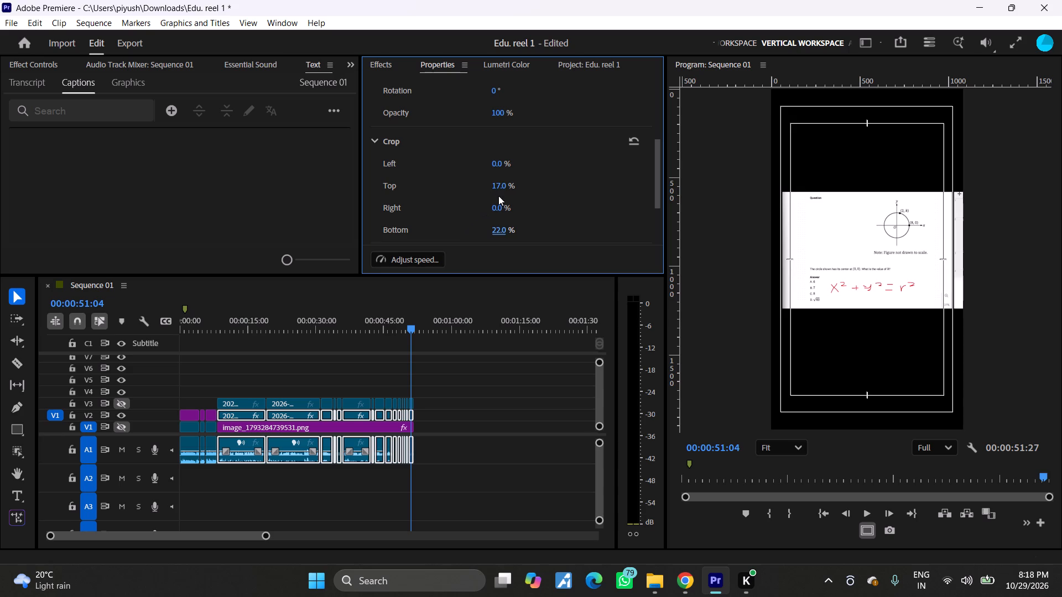
Crop the V2 clips by 53% on the right and 5% on the left to isolate the whiteboard question.
left_click_drag(499, 205, 513, 206)
left_click_drag(513, 206, 537, 210)
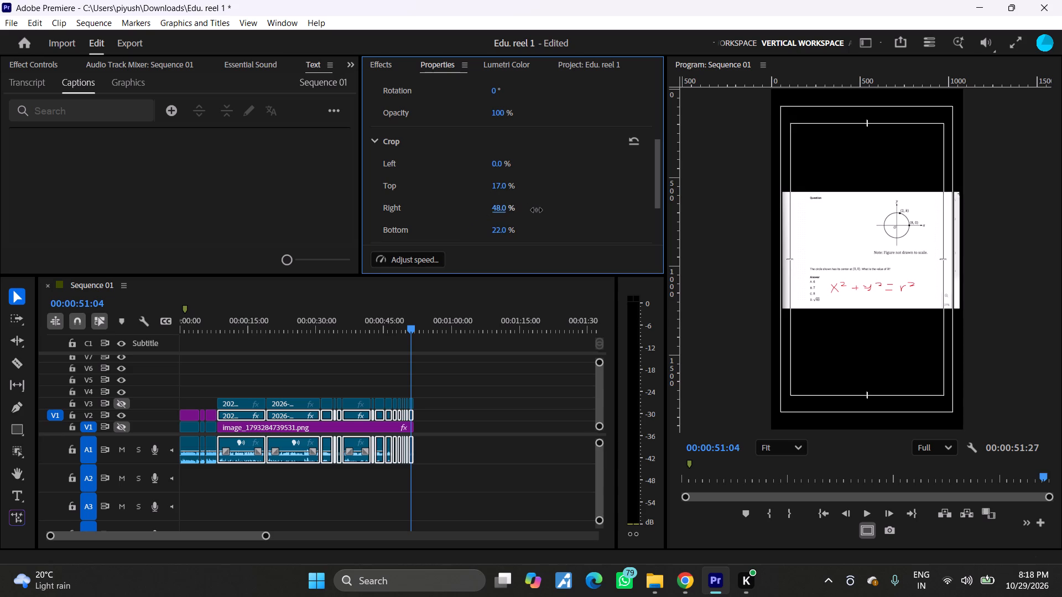
left_click_drag(537, 210, 541, 210)
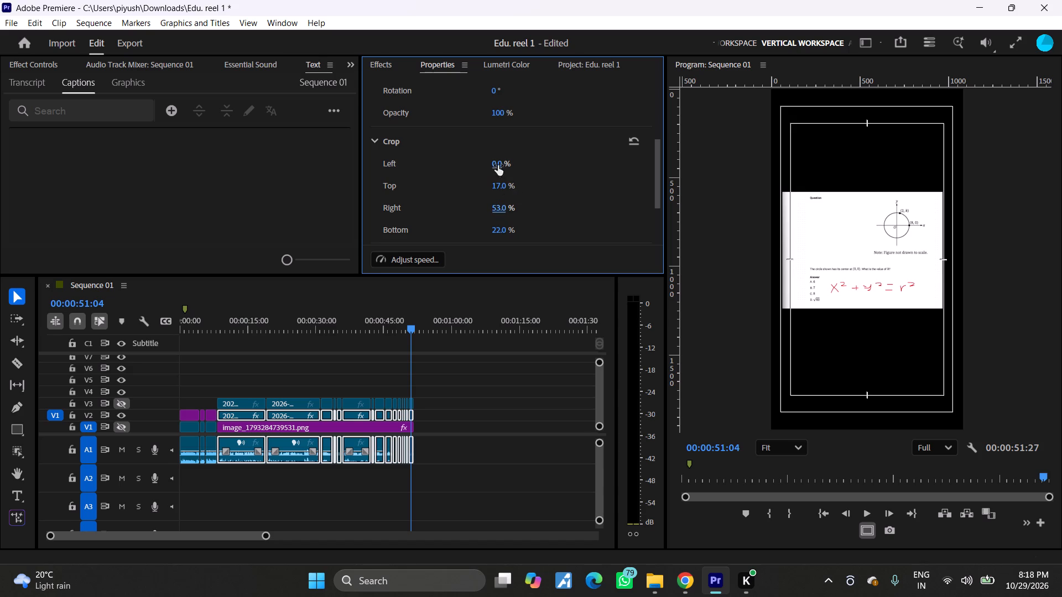
left_click(498, 163)
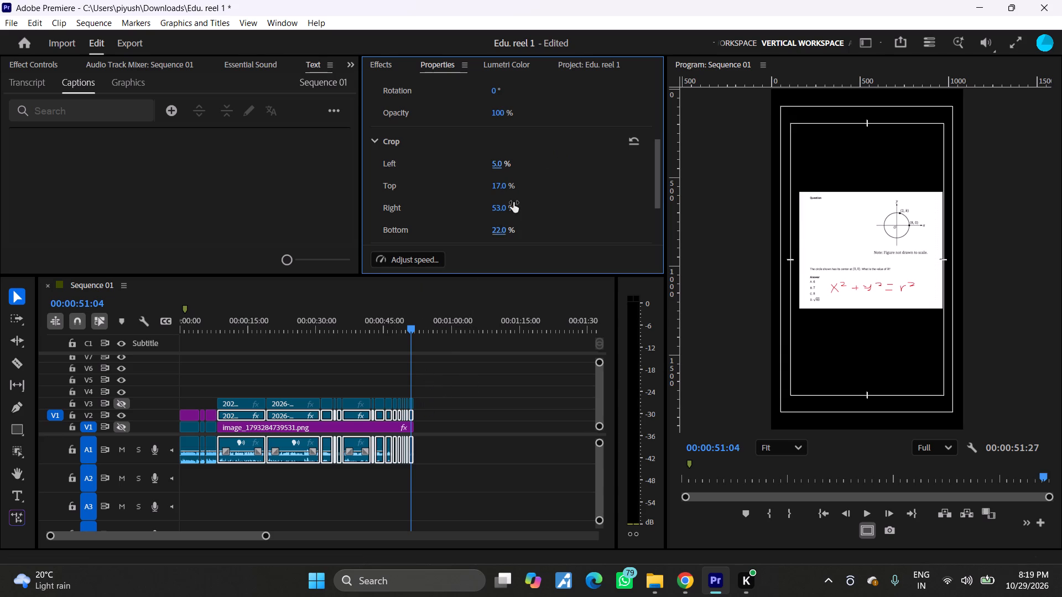
Move the cropped screen-recording clips from V2 up to V4, aligned with the start of the copies on V3.
left_click_drag(301, 415, 302, 408)
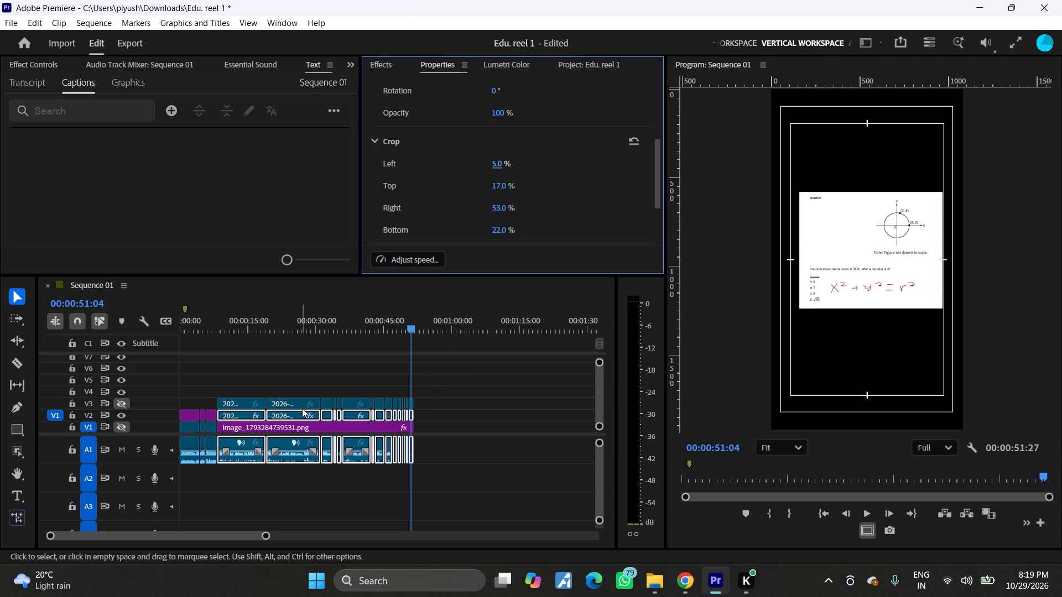
left_click_drag(302, 408, 305, 393)
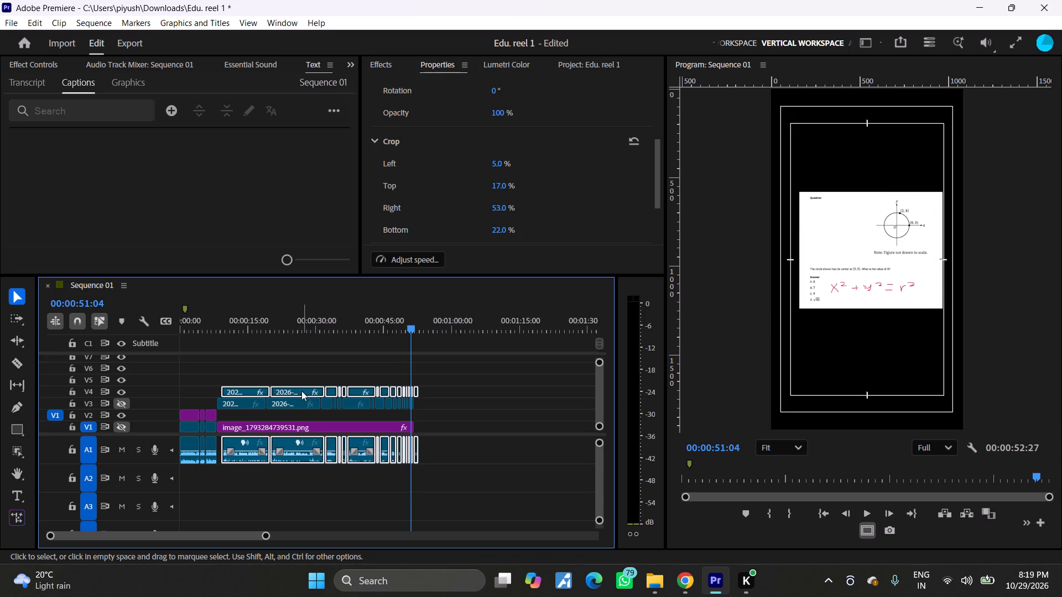
left_click(298, 391)
left_click(294, 392)
left_click_drag(294, 392, 291, 392)
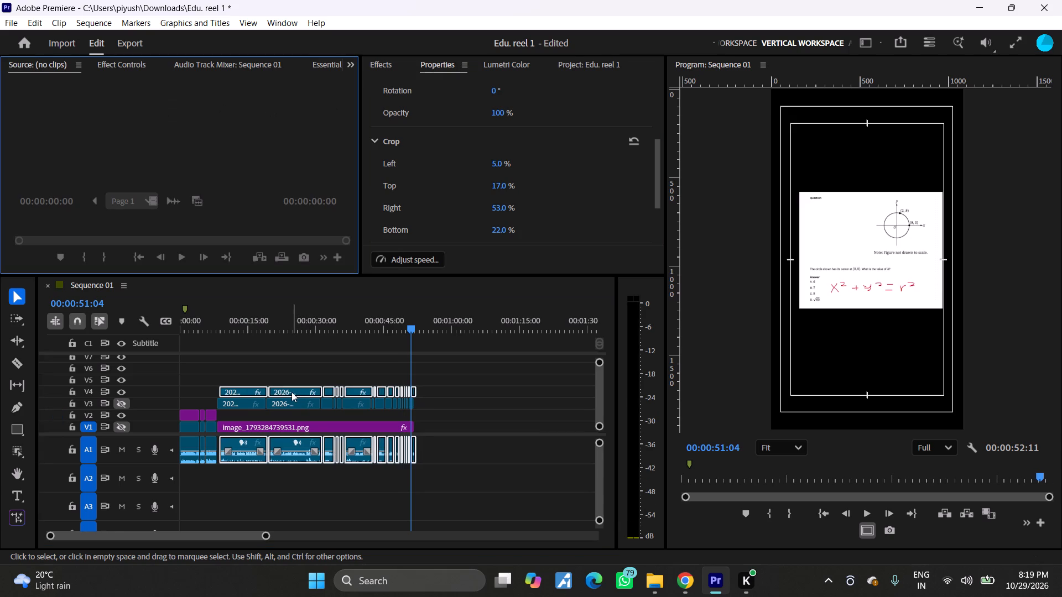
left_click_drag(291, 392, 284, 392)
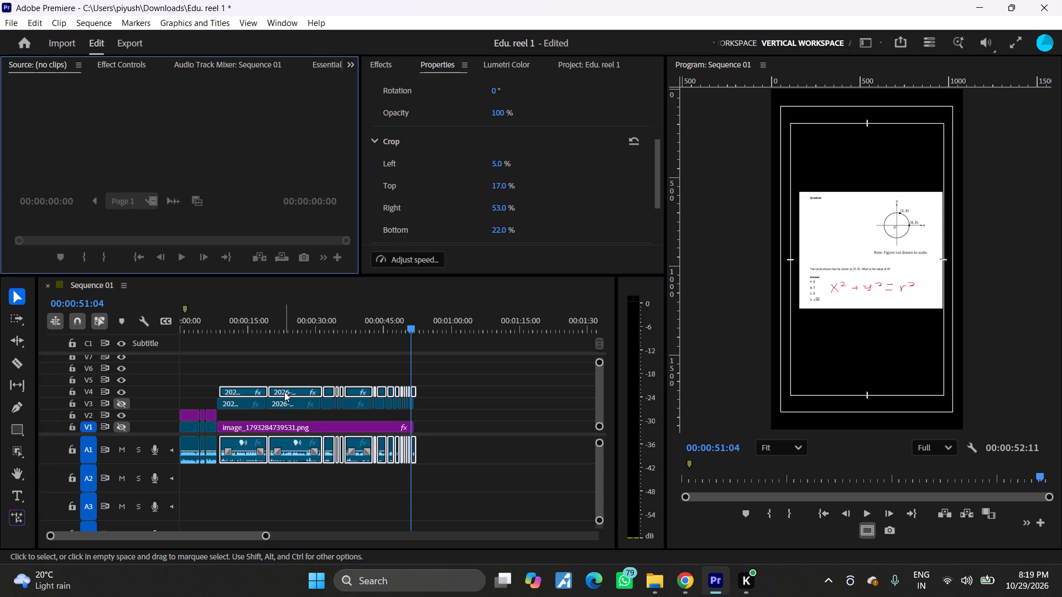
left_click_drag(284, 392, 276, 392)
left_click(288, 391)
left_click(280, 437)
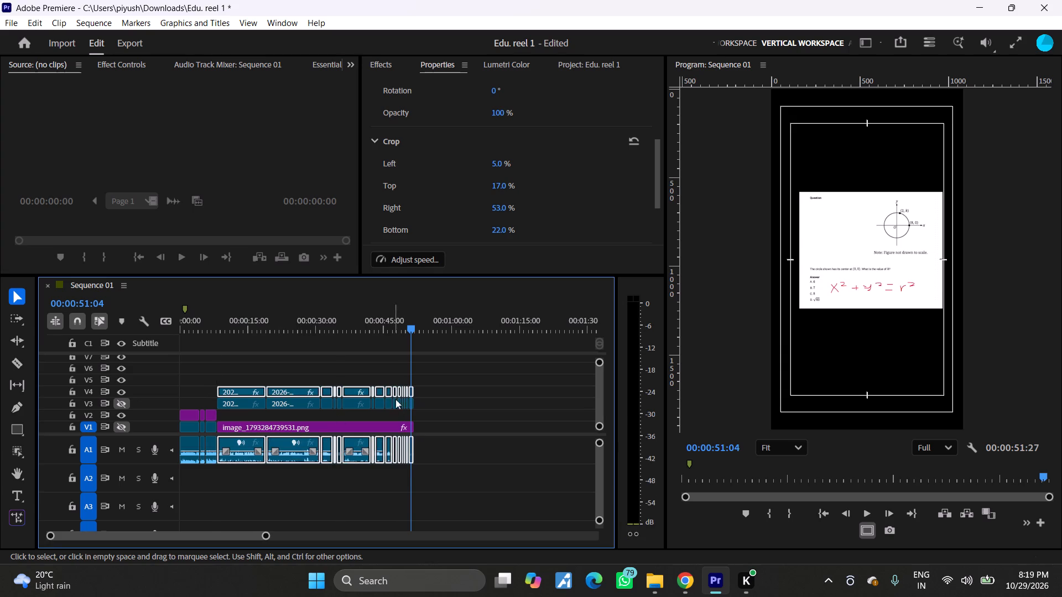
Reposition all cropped clips on V4 to 993 horizontally and 559 vertically, placing the question in the frame's upper part.
left_click(430, 403)
left_click_drag(430, 402, 378, 402)
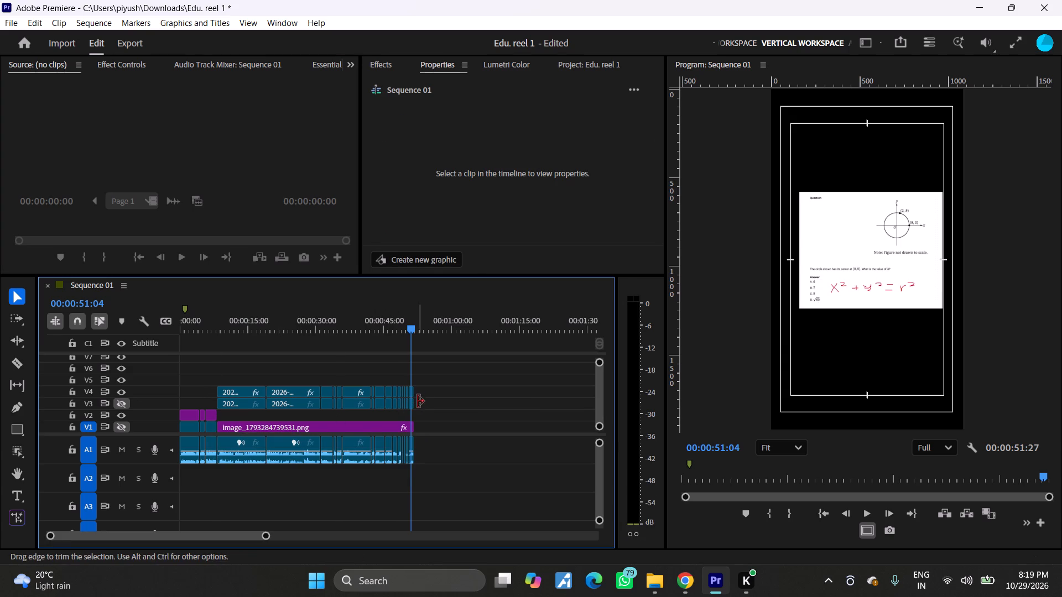
left_click_drag(429, 391, 282, 388)
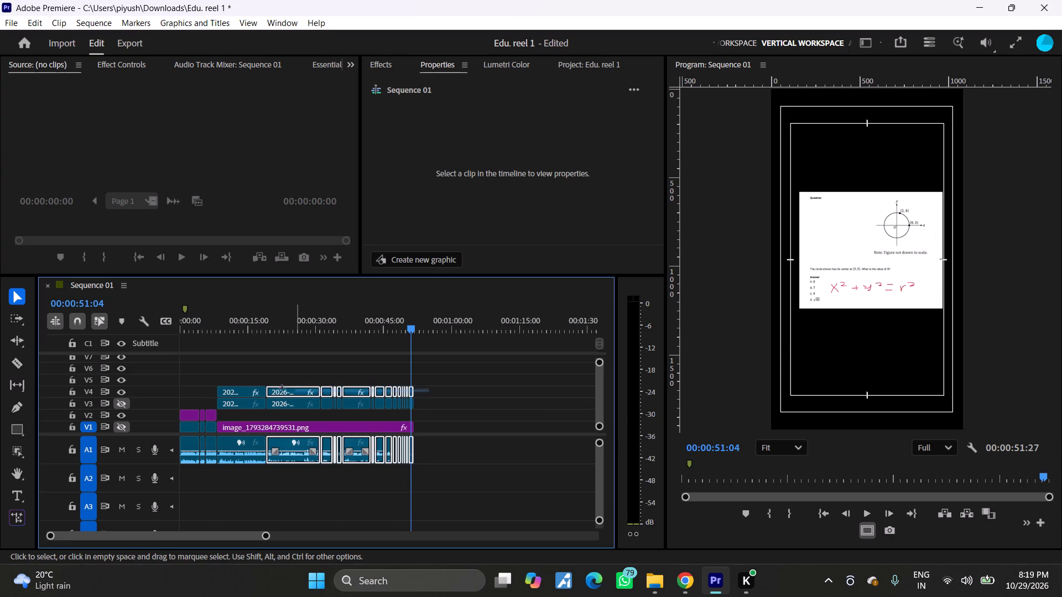
left_click_drag(282, 388, 222, 387)
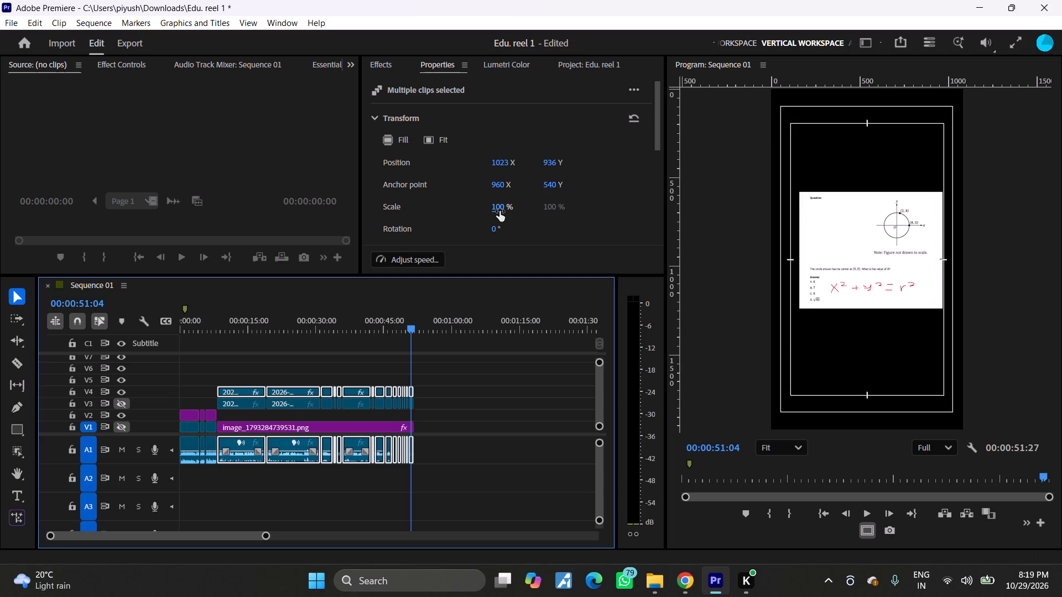
left_click_drag(505, 162, 485, 164)
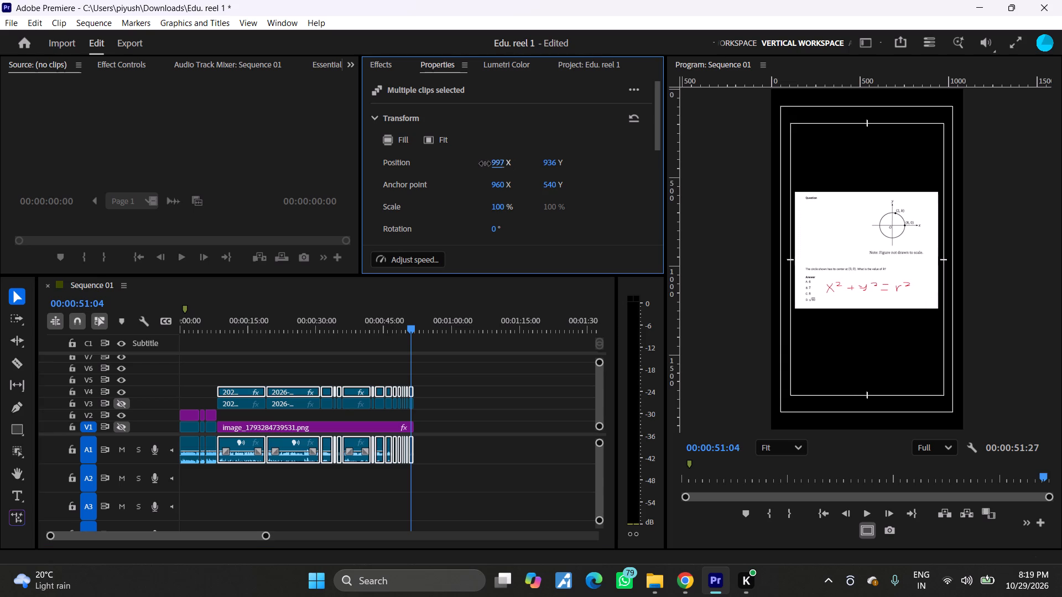
left_click_drag(485, 164, 483, 164)
left_click_drag(551, 165, 436, 198)
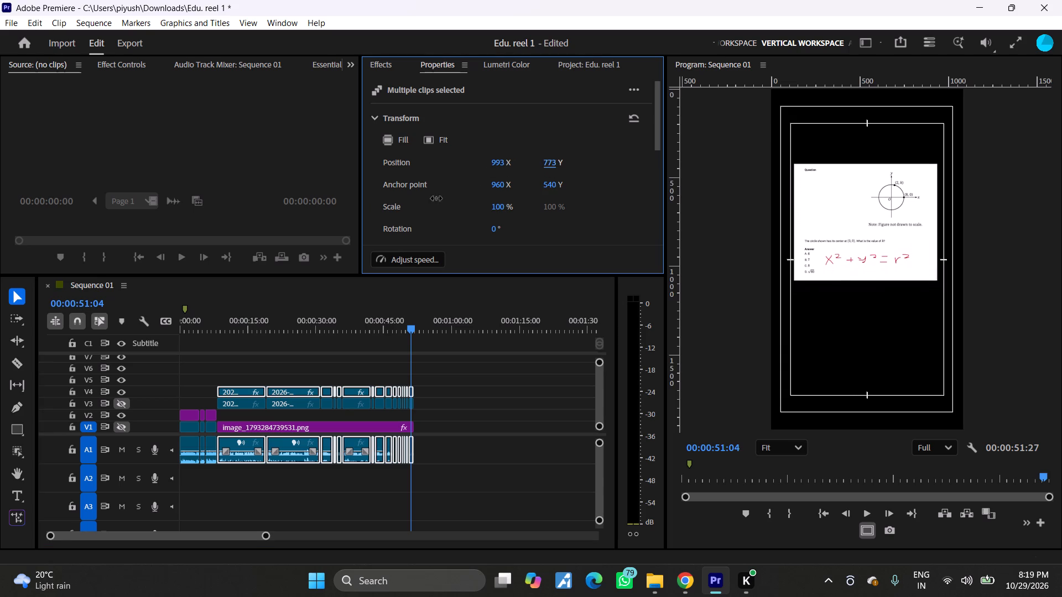
left_click_drag(436, 198, 361, 204)
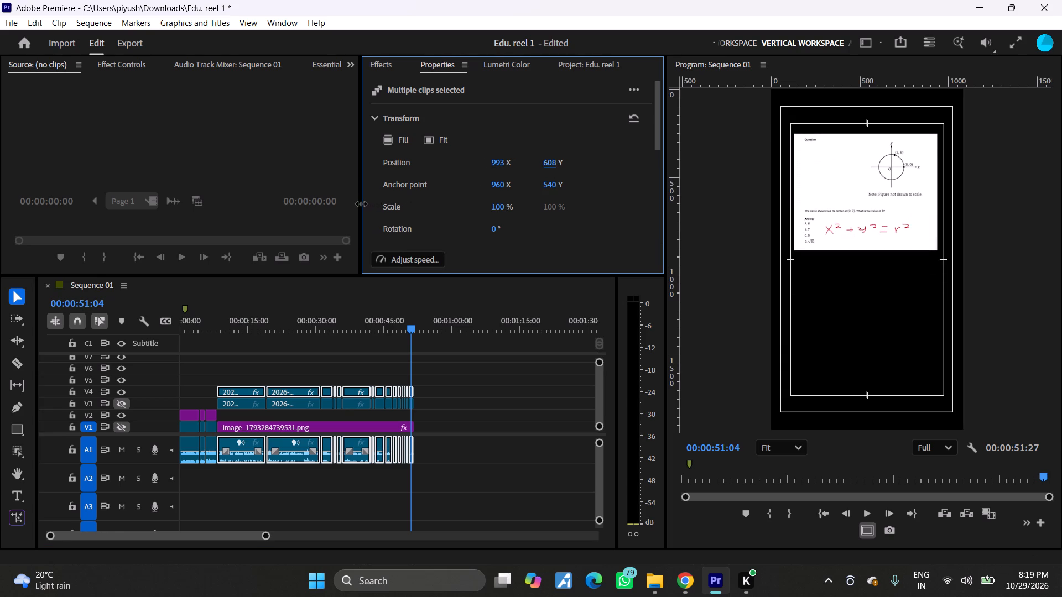
left_click_drag(361, 204, 327, 208)
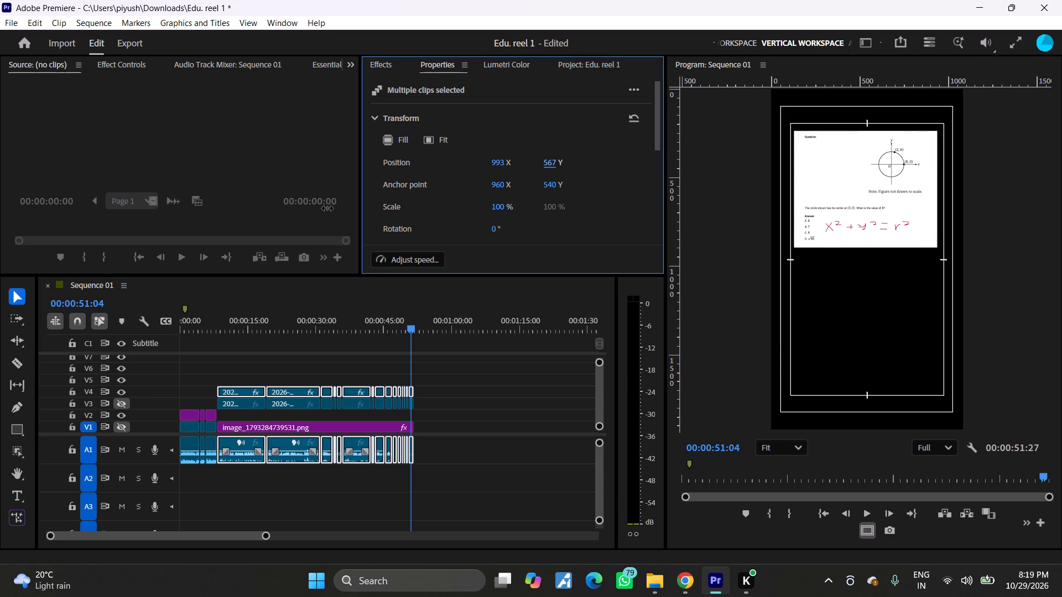
left_click_drag(327, 208, 332, 208)
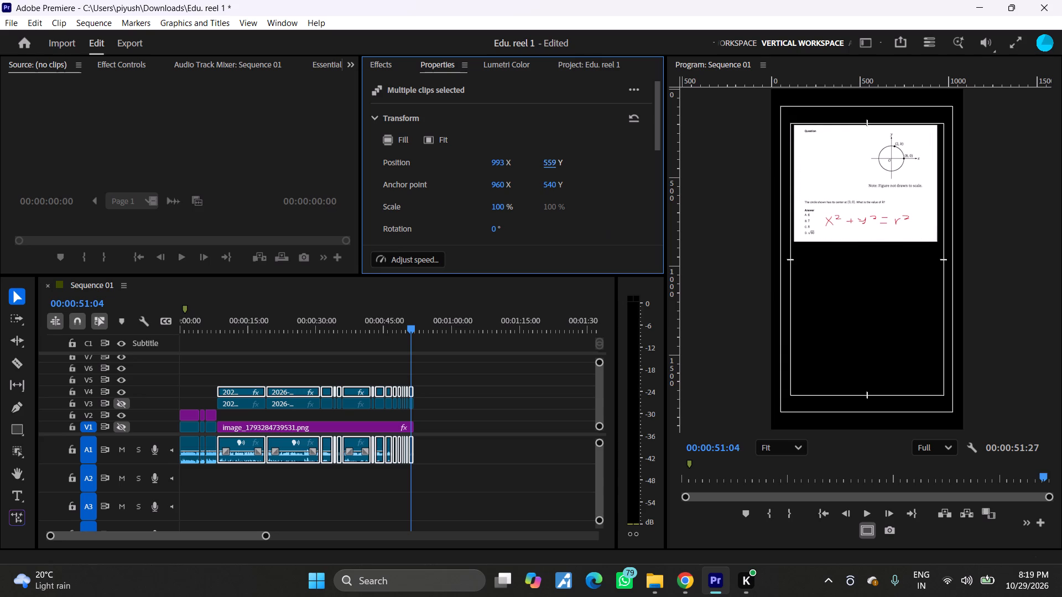
Select all screen-recording clips on V3, make track V3 visible and hide V4, keeping V1 hidden.
left_click(435, 406)
left_click_drag(428, 404, 231, 407)
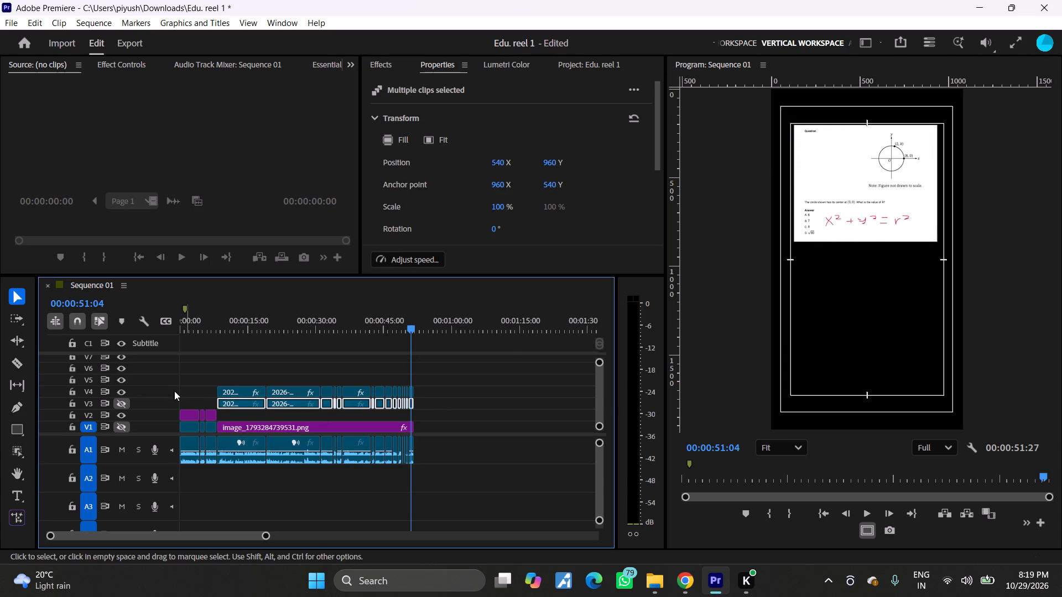
left_click(124, 404)
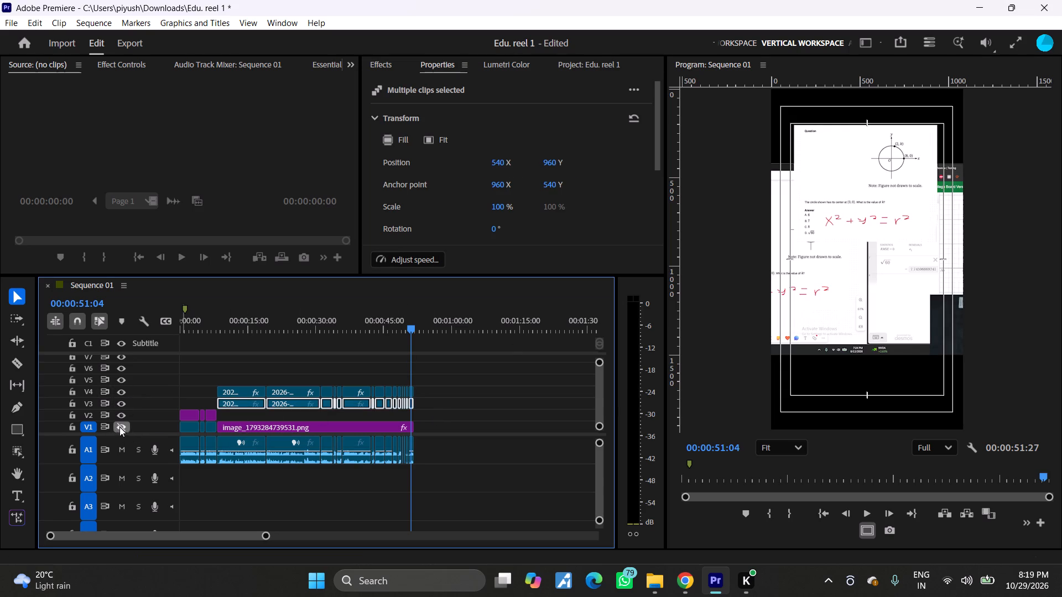
left_click(123, 426)
left_click(123, 426)
left_click(122, 391)
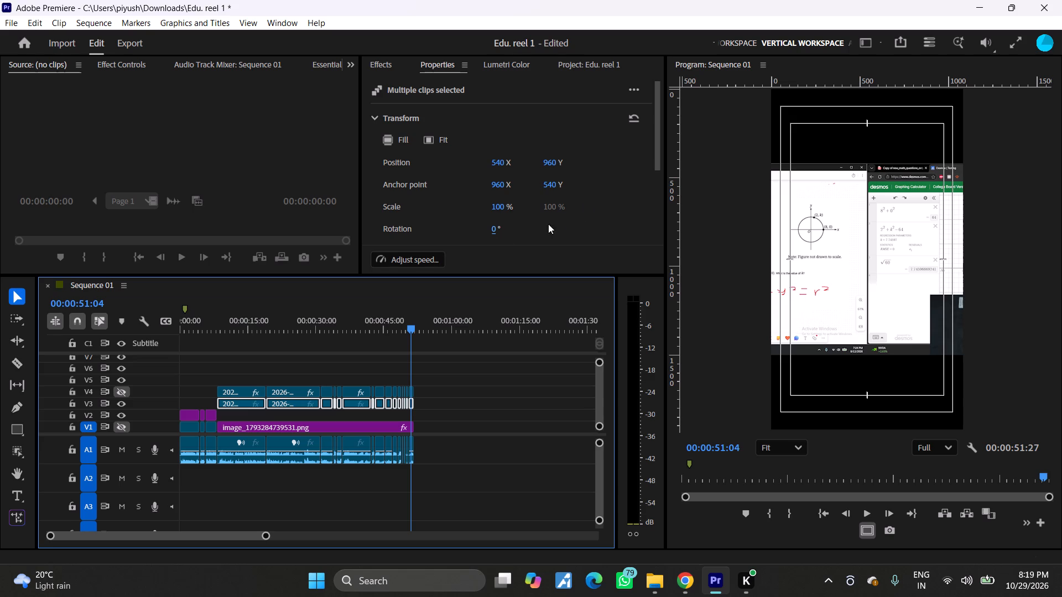
Shift all V3 screen-recording clips to horizontal position 96, bringing the Desmos calculator and webcam area into the frame.
scroll(574, 216, "down", 10)
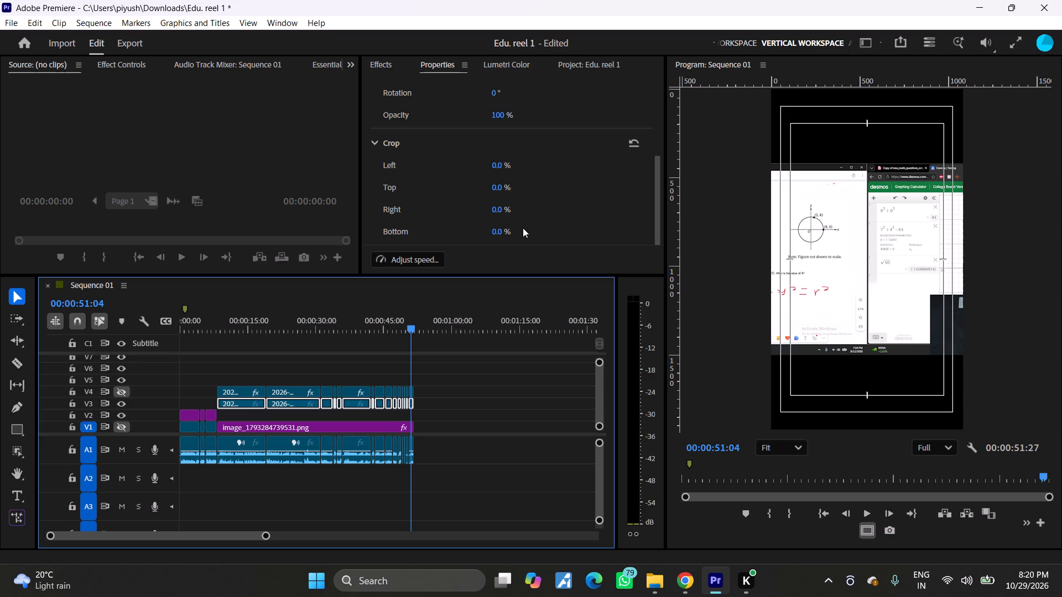
left_click_drag(503, 233, 502, 233)
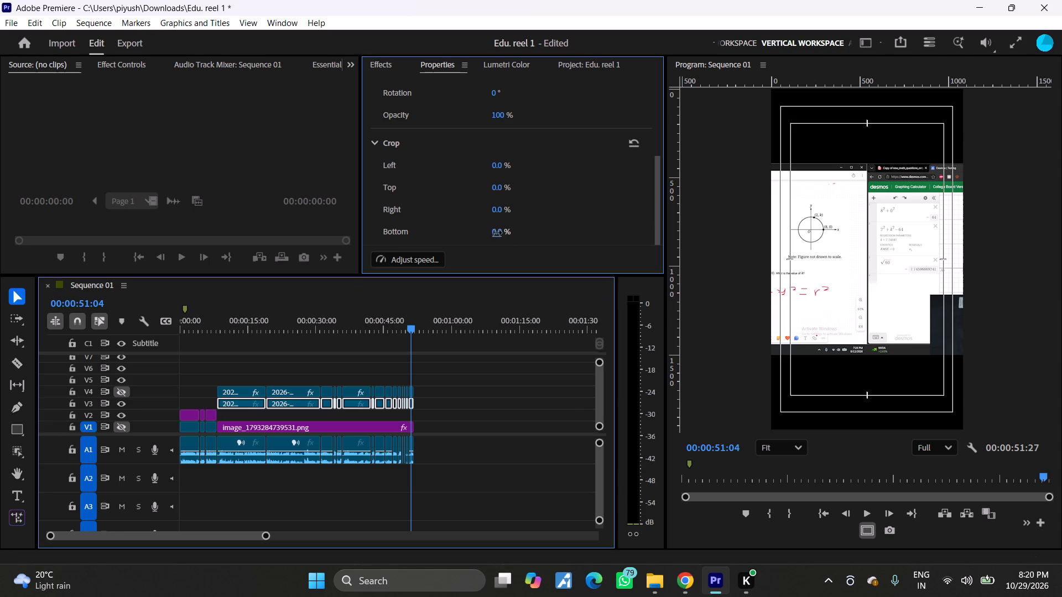
left_click_drag(502, 233, 493, 234)
scroll(548, 198, "up", 4)
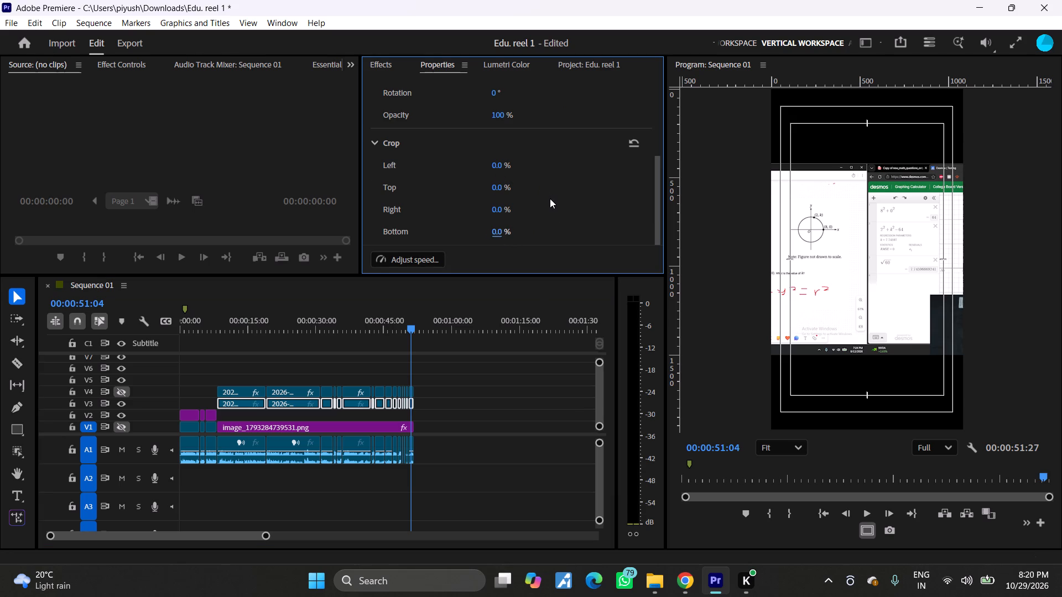
scroll(550, 198, "up", 9)
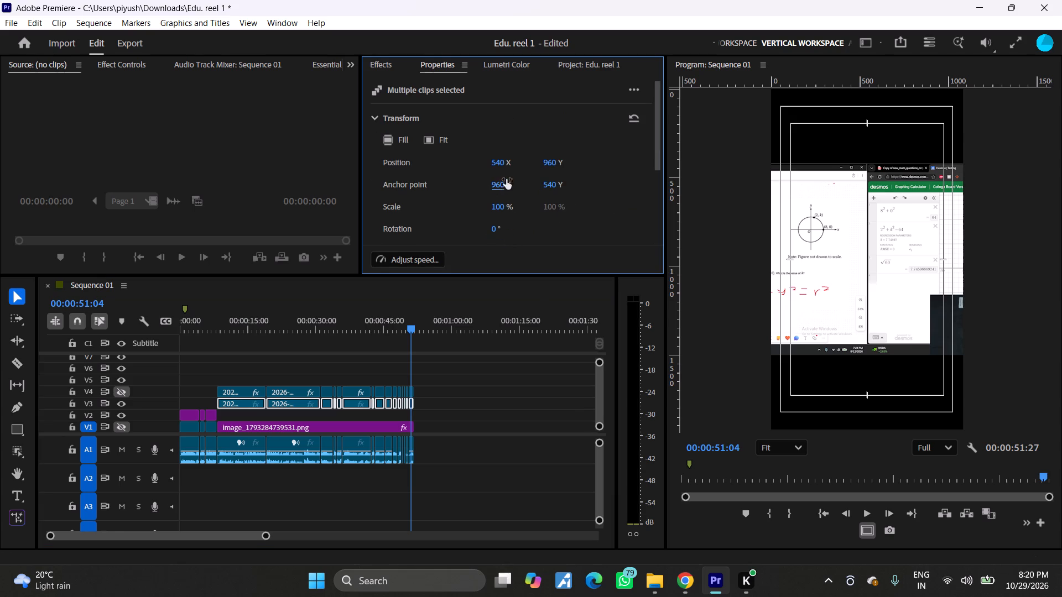
left_click_drag(501, 158, 211, 160)
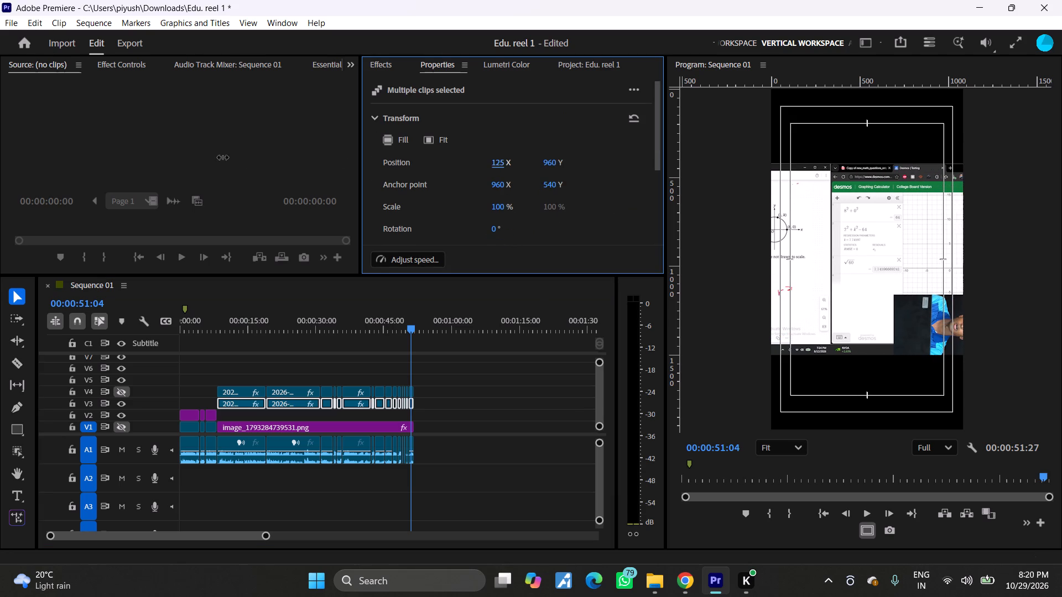
left_click_drag(498, 164, 479, 166)
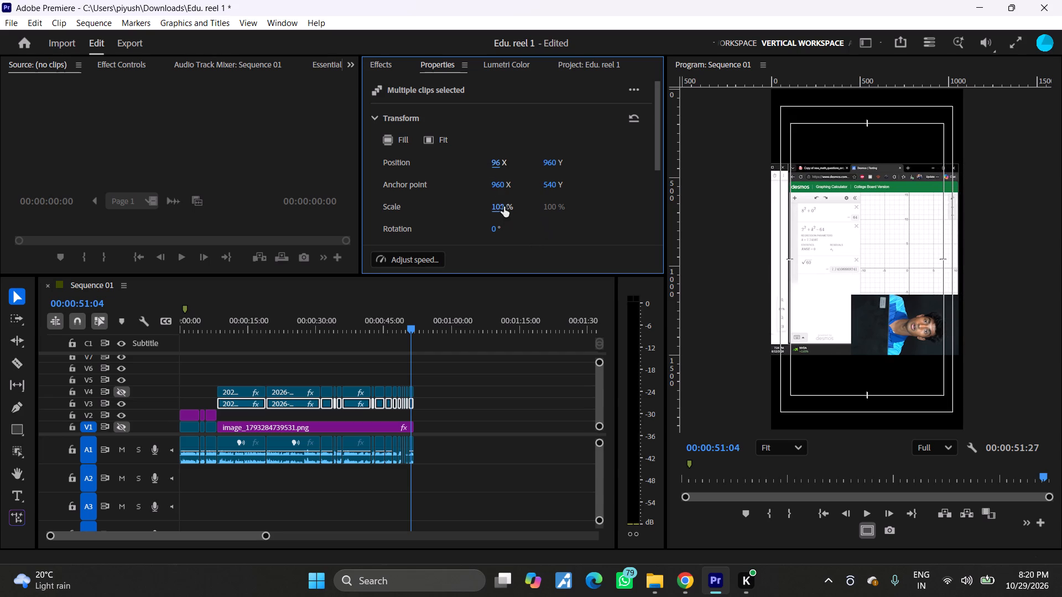
Duplicate all screen-recording clips from V3 onto V5 at the same start time and hide track V5.
left_click(433, 389)
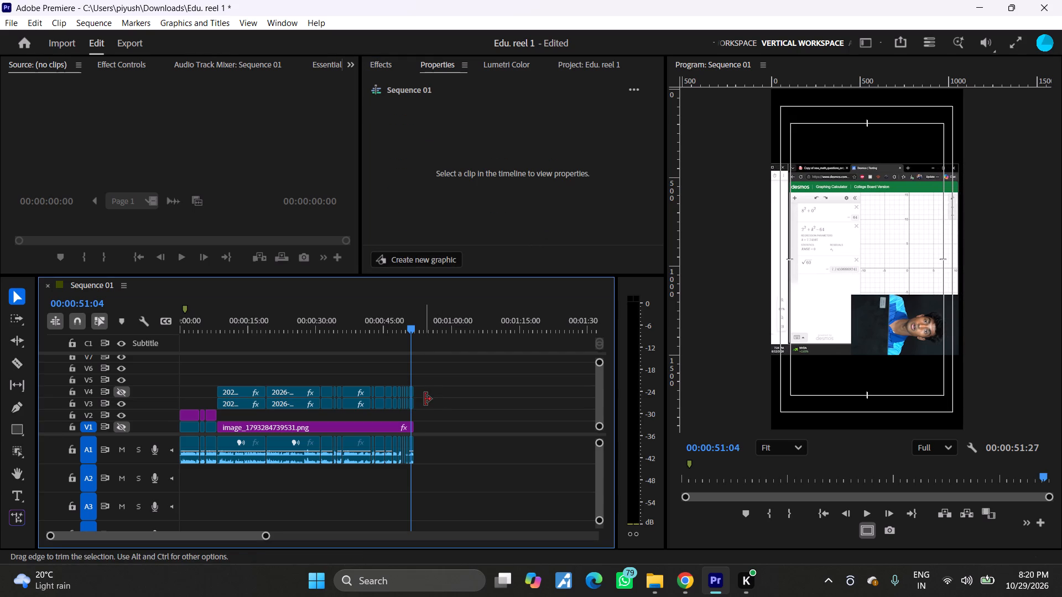
left_click_drag(426, 402, 233, 408)
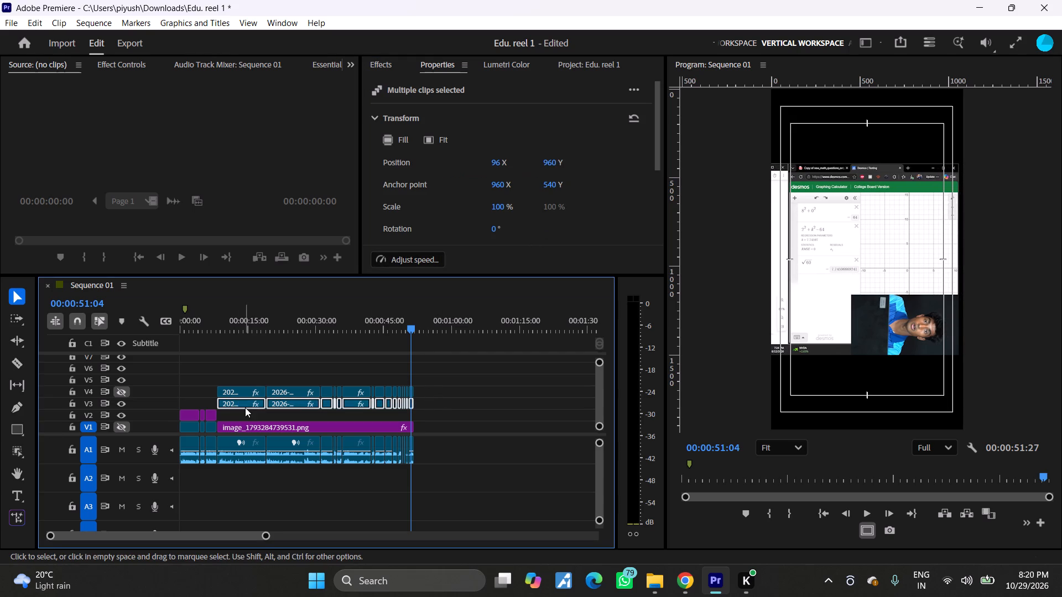
left_click_drag(247, 406, 247, 390, "alt")
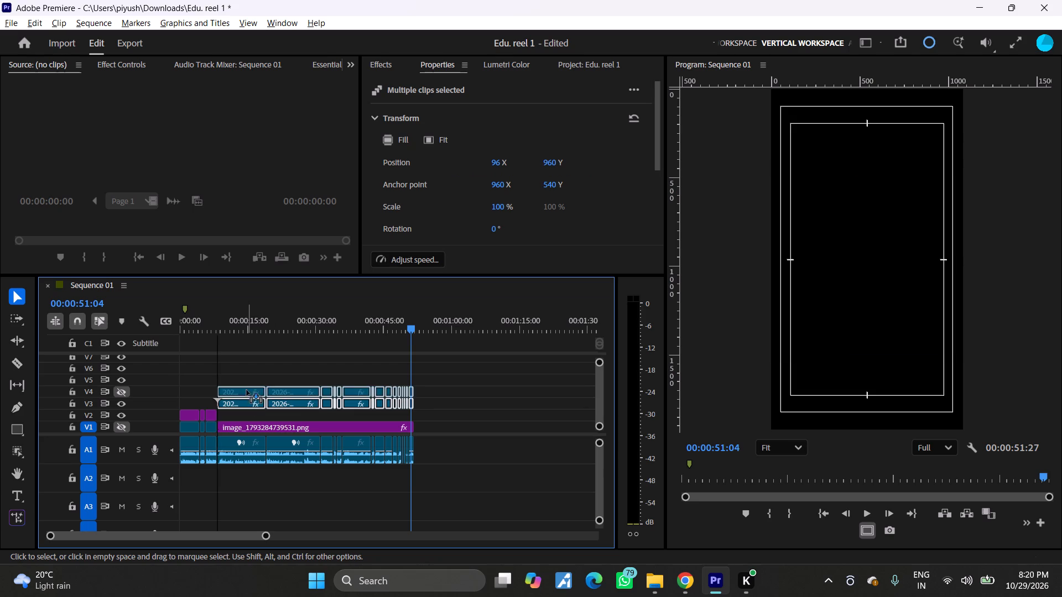
left_click_drag(247, 390, 247, 384, "alt")
left_click(123, 377)
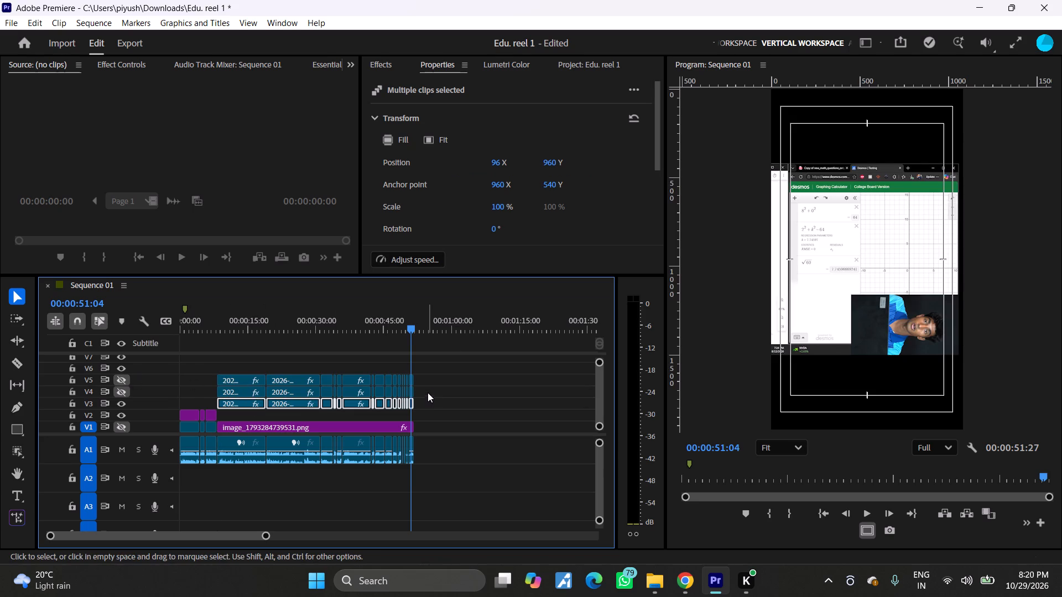
Crop the V3 clips to the calculator area: 51% left, 9% top, 18% right and 41% bottom.
scroll(571, 200, "down", 14)
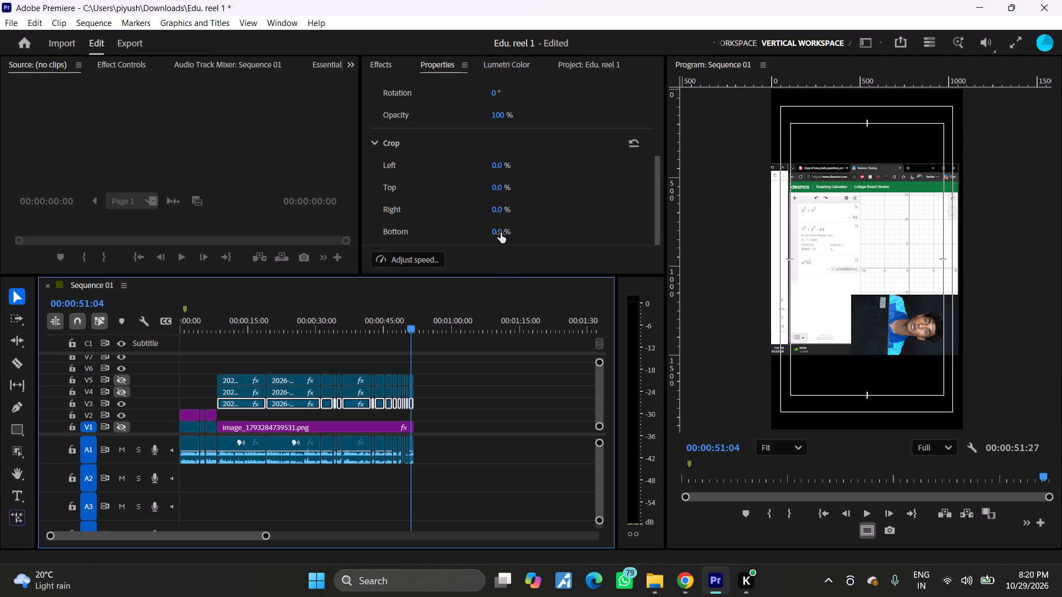
left_click_drag(499, 235, 481, 237)
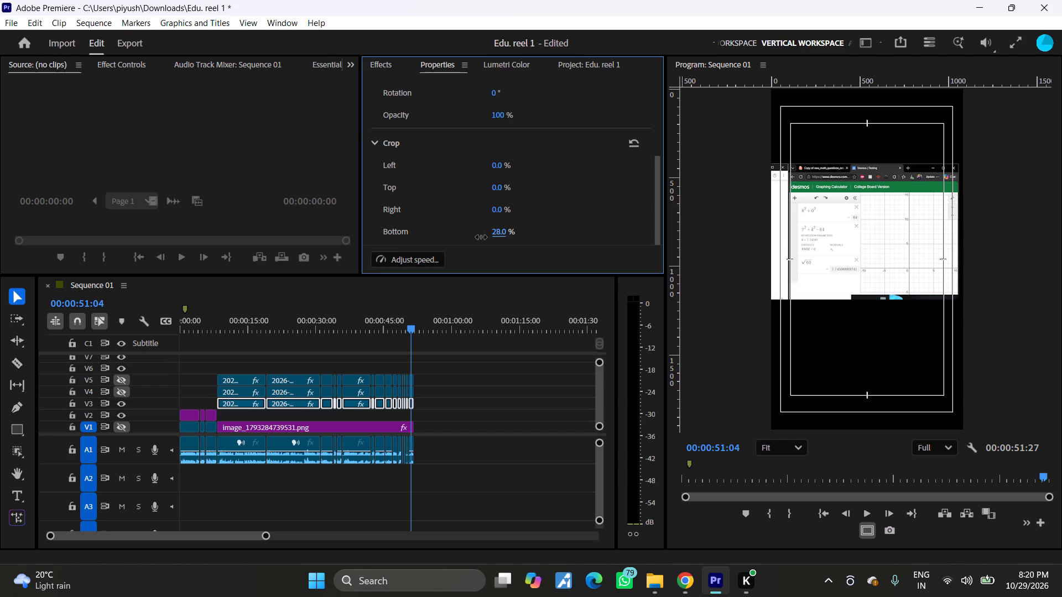
left_click_drag(481, 237, 491, 237)
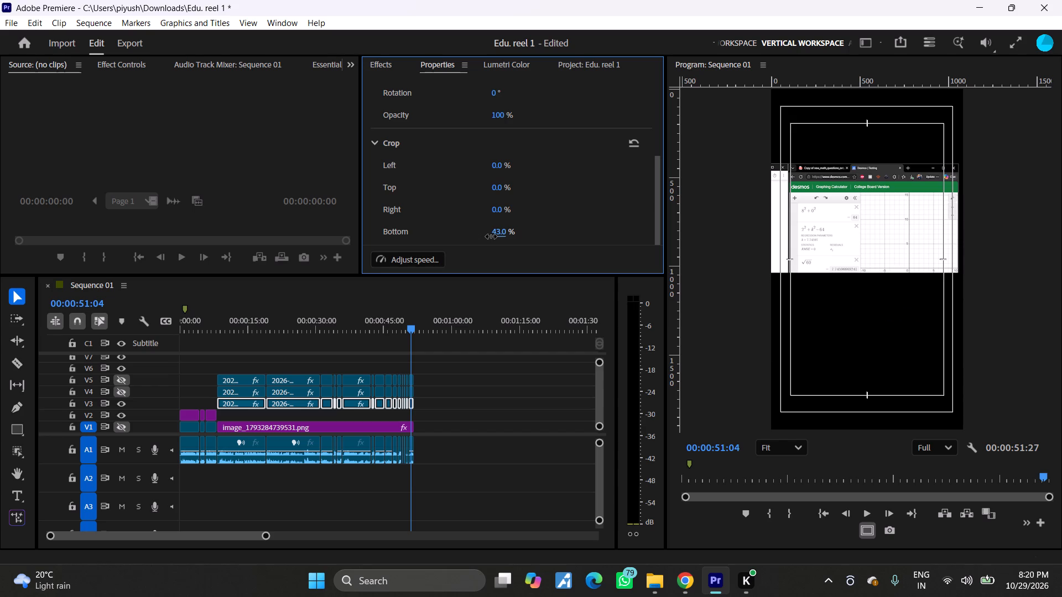
left_click_drag(491, 237, 489, 237)
left_click_drag(498, 166, 526, 164)
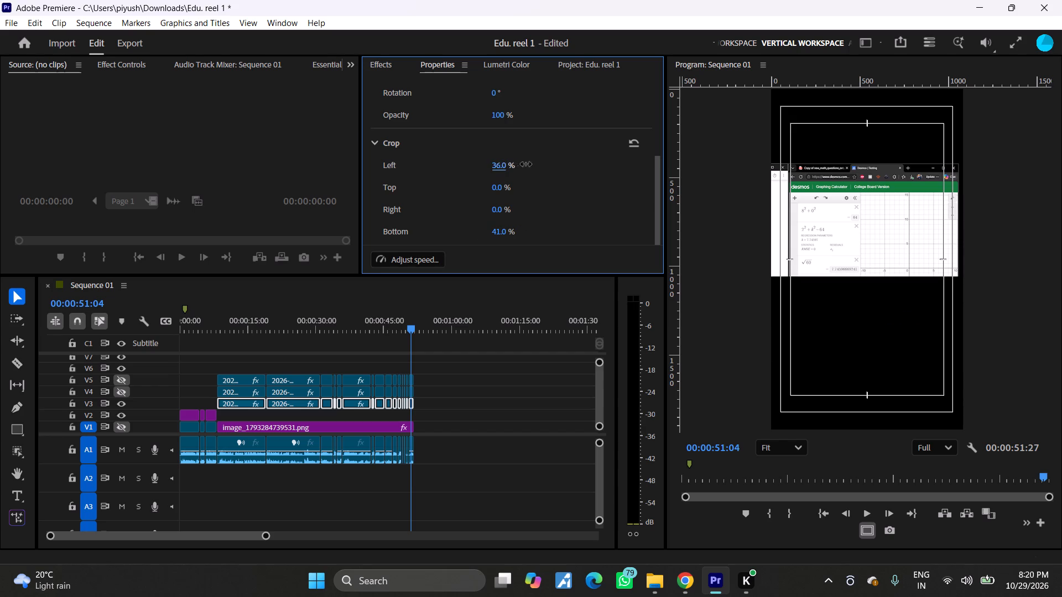
left_click_drag(526, 164, 533, 167)
left_click_drag(533, 167, 538, 167)
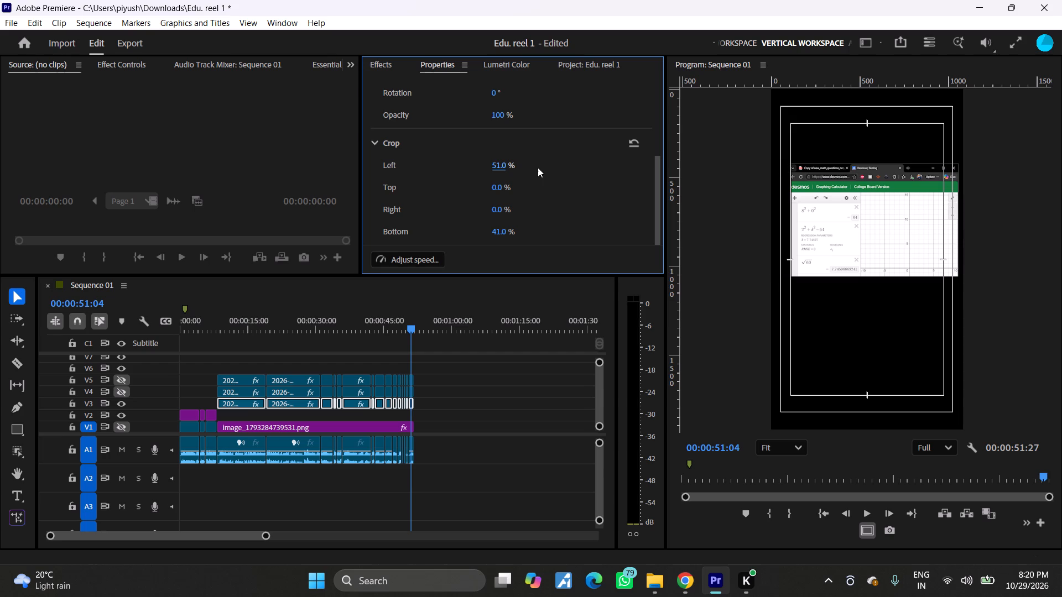
left_click_drag(504, 186, 512, 185)
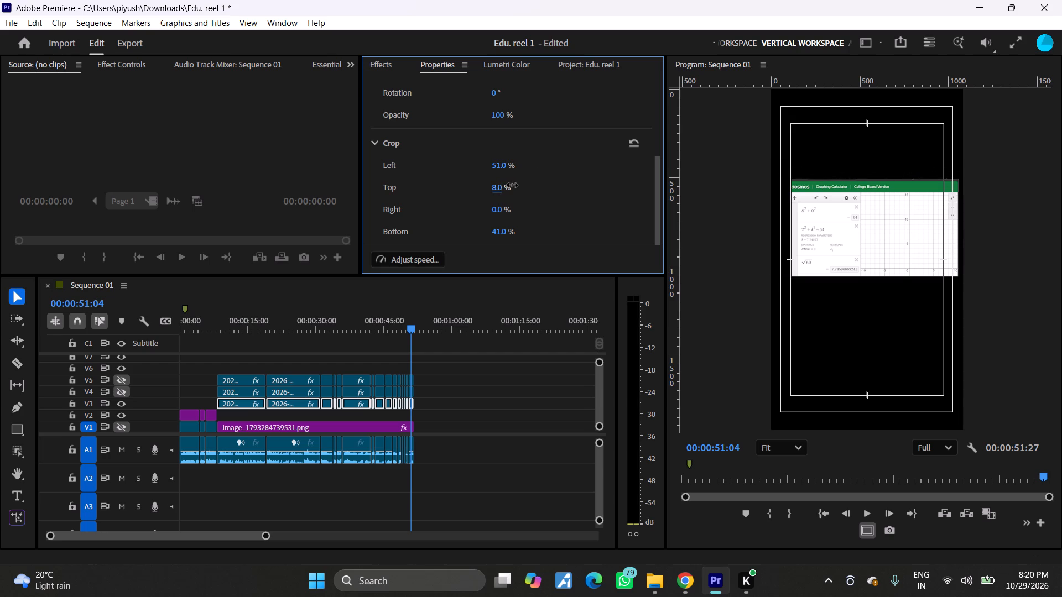
left_click_drag(512, 185, 512, 185)
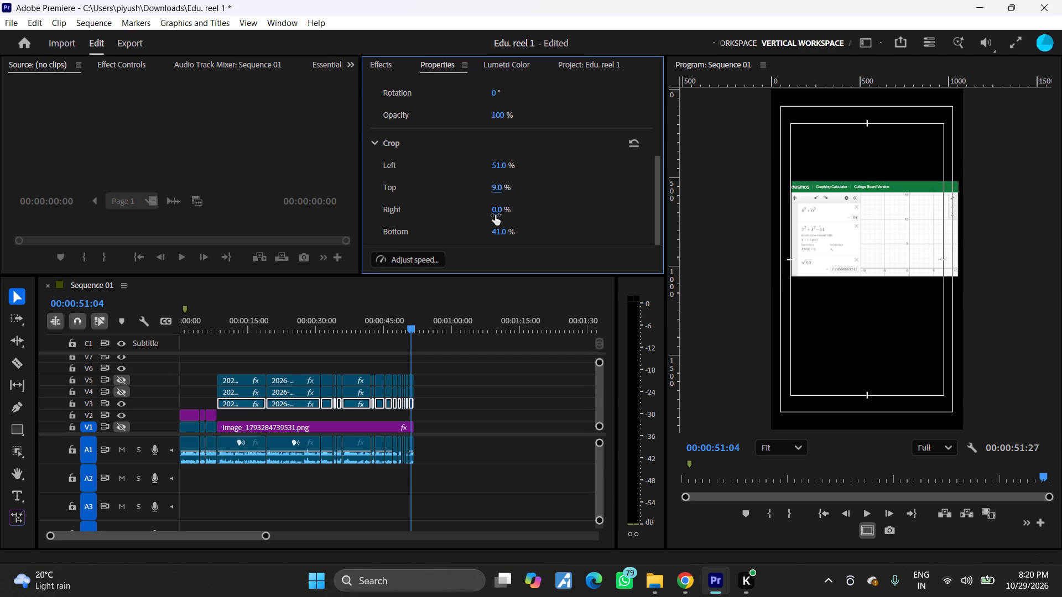
left_click_drag(497, 211, 499, 210)
left_click_drag(499, 210, 509, 208)
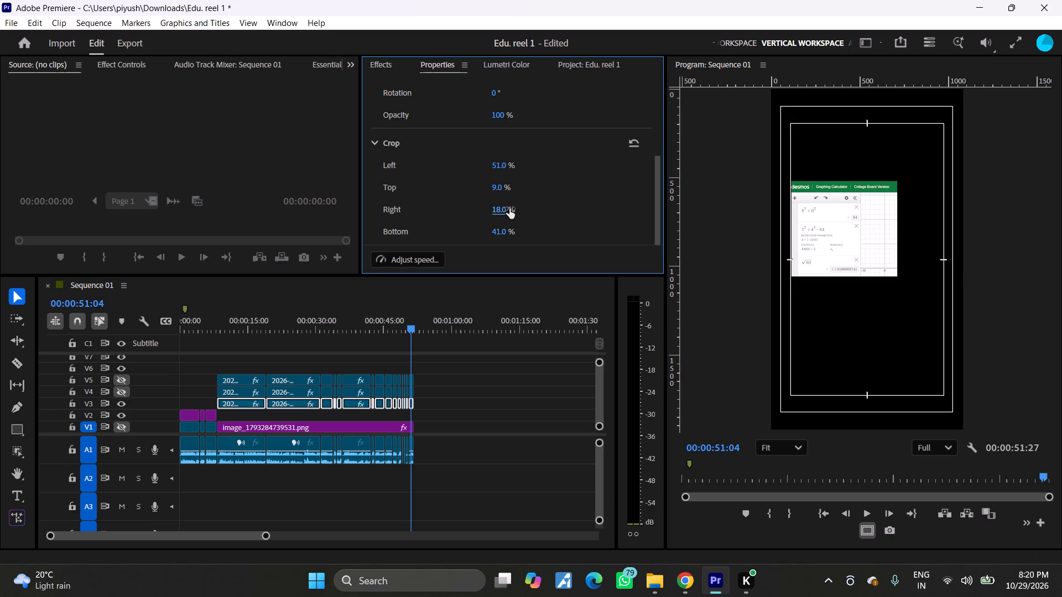
Show track V4 and reposition the V3 calculator clips to 206 horizontally and 1314 vertically, just below the whiteboard question.
left_click(121, 390)
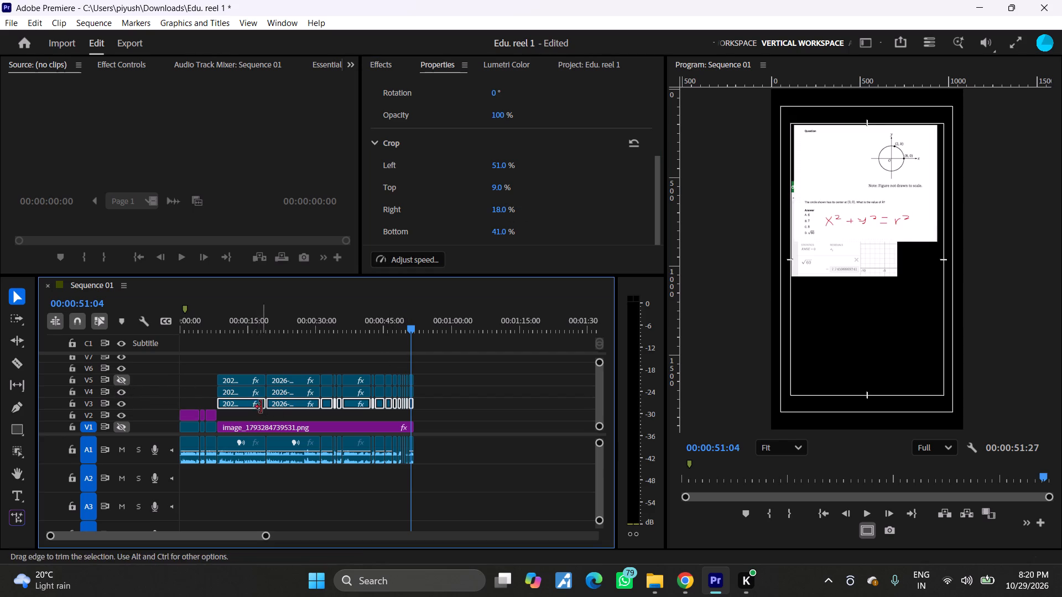
left_click(119, 401)
left_click(119, 401)
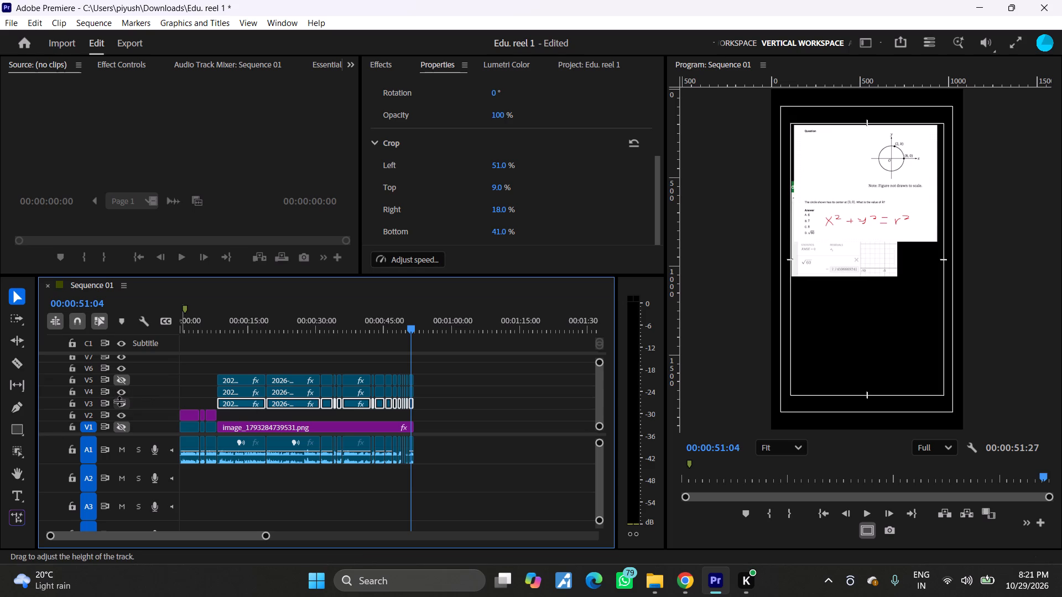
scroll(556, 186, "up", 7)
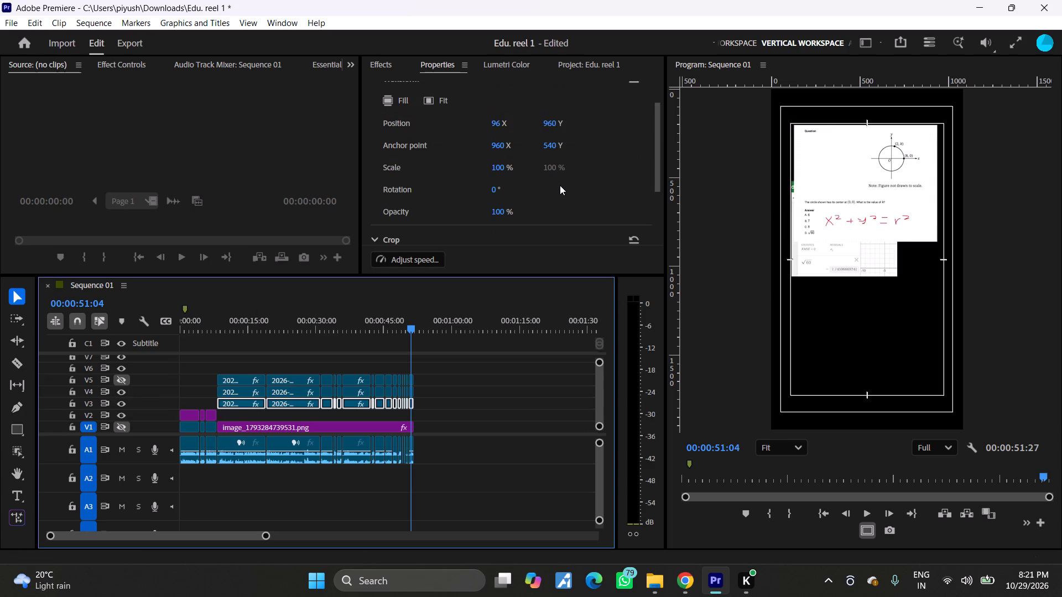
left_click_drag(550, 123, 780, 128)
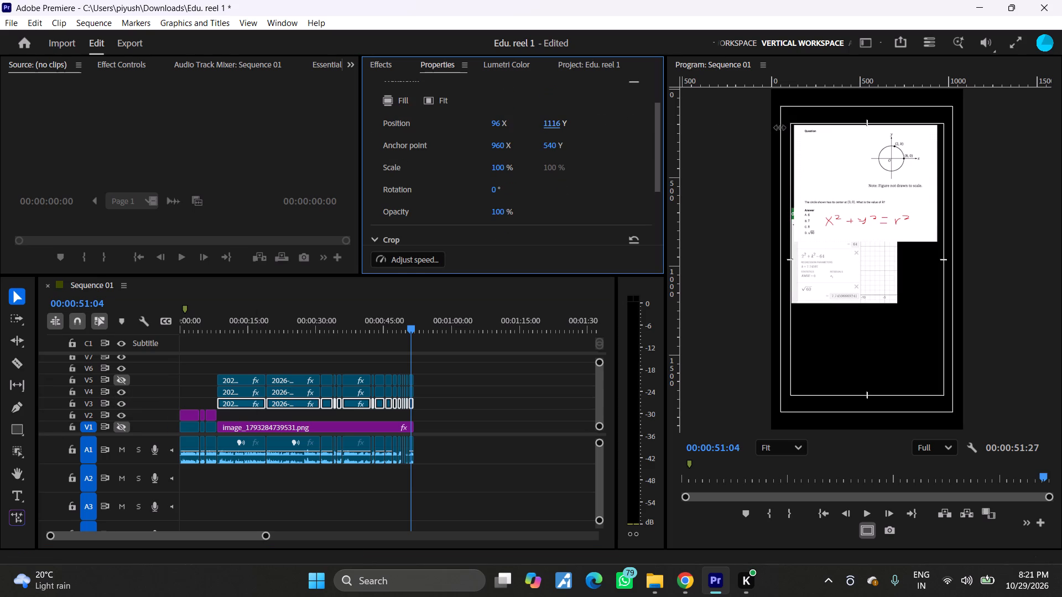
left_click_drag(780, 128, 806, 129)
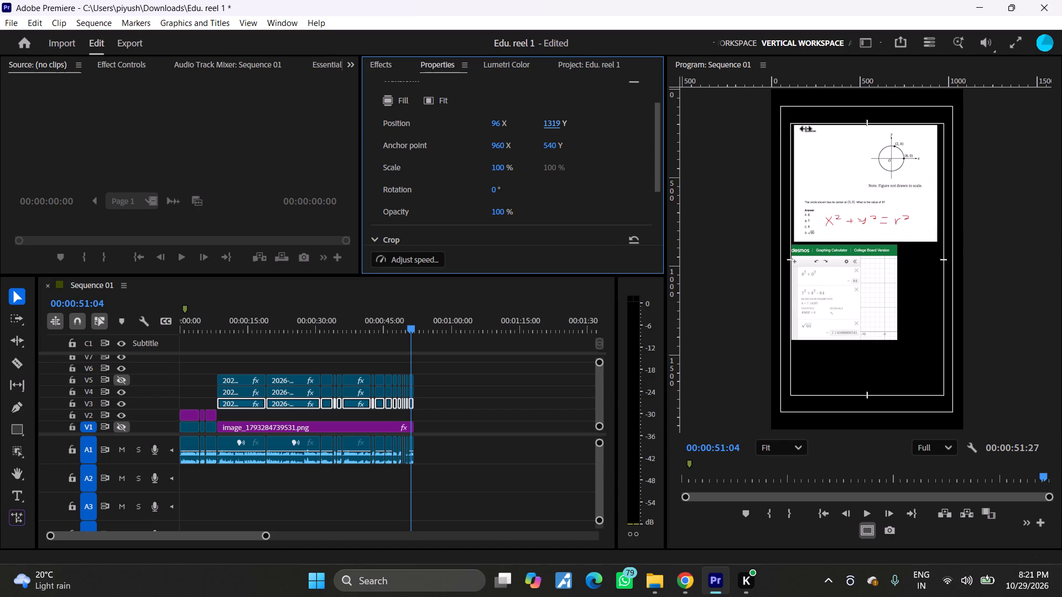
left_click_drag(806, 129, 798, 131)
left_click_drag(496, 122, 559, 121)
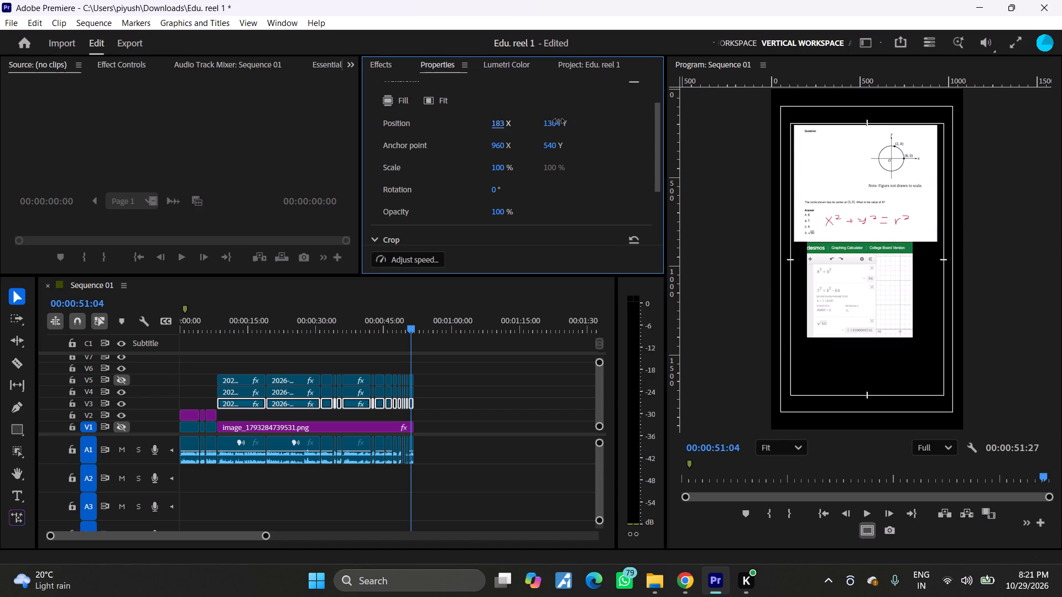
left_click_drag(559, 121, 559, 121)
left_click_drag(558, 125, 565, 123)
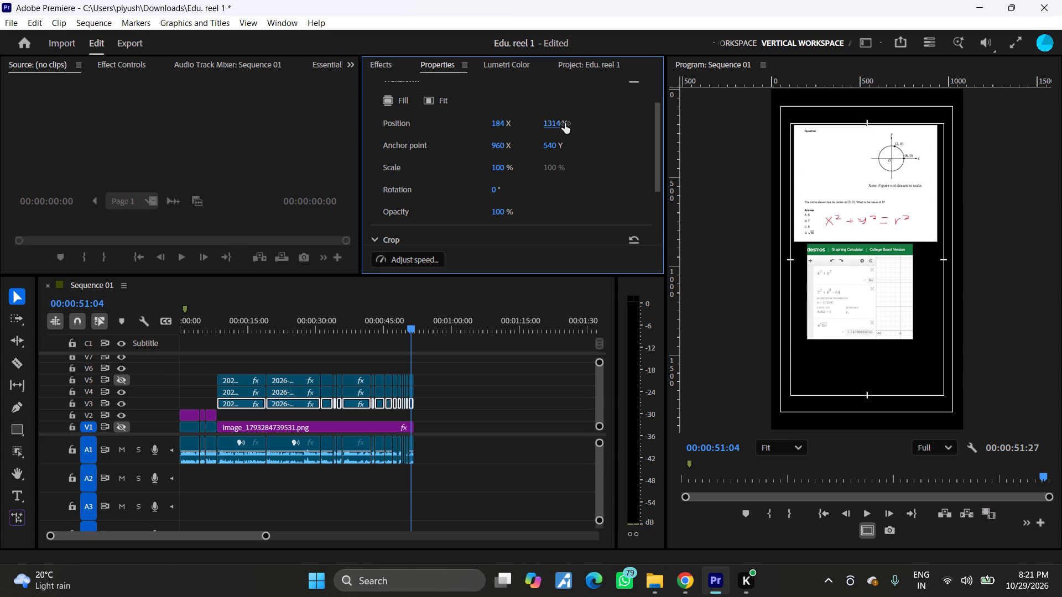
left_click_drag(500, 125, 512, 122)
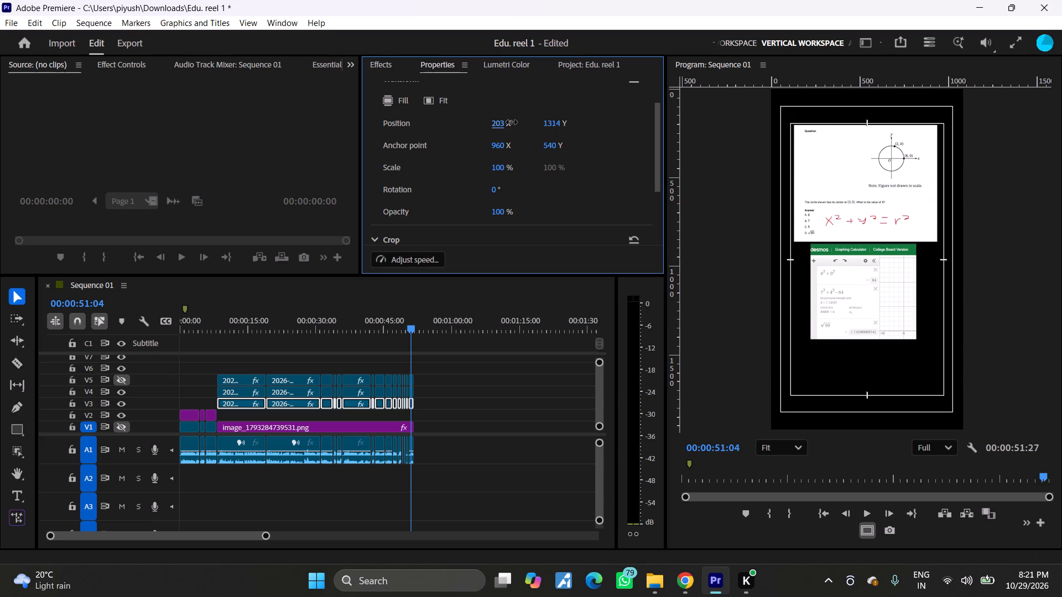
left_click_drag(512, 122, 514, 122)
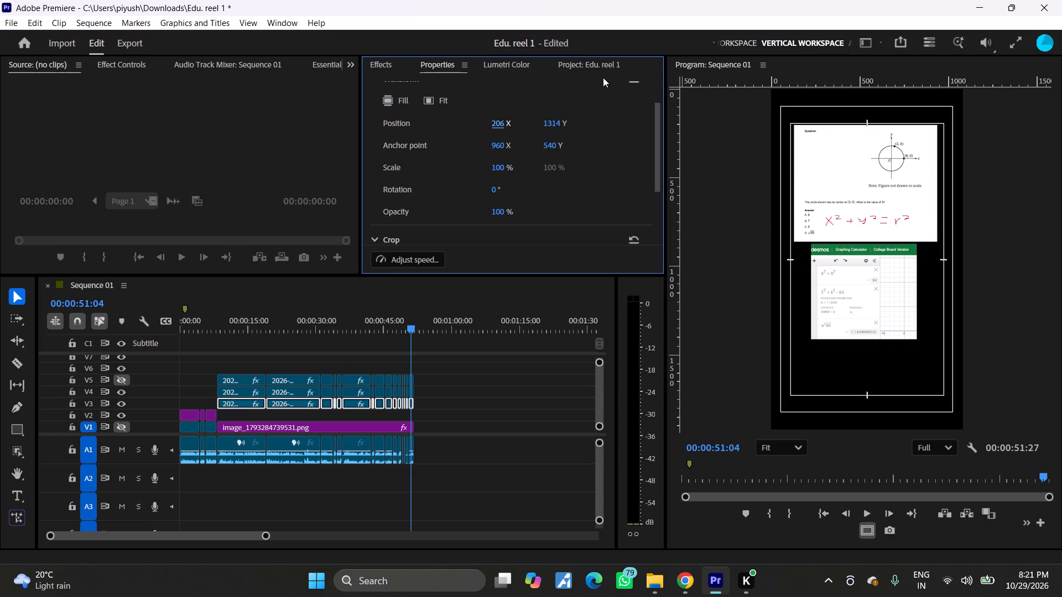
Make track V1 visible again so the paper background shows behind the cropped layers.
left_click(125, 425)
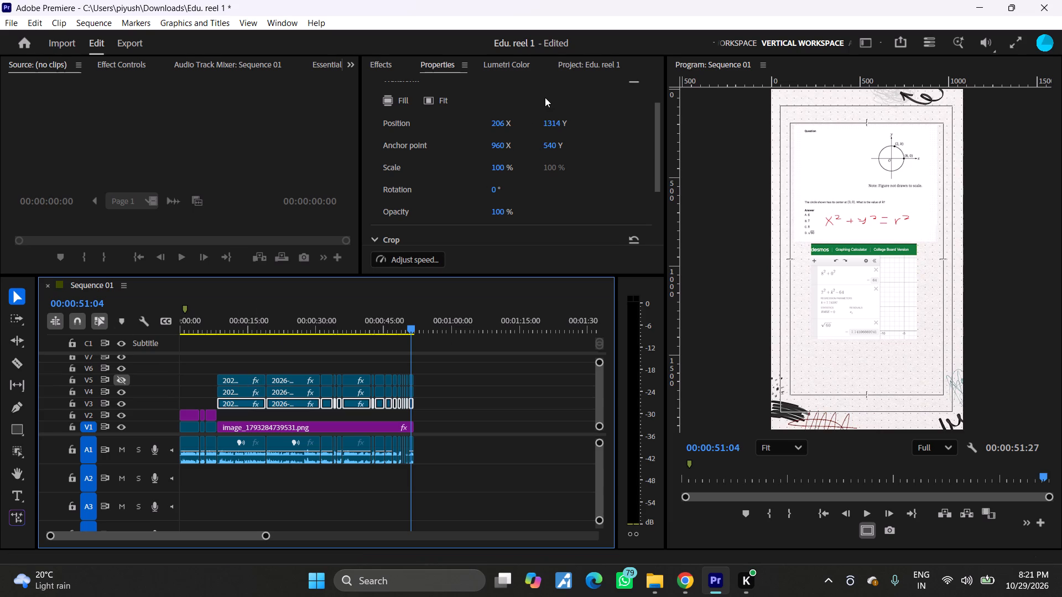
Nest the selected calculator clips on V3 into a single sequence, keeping the default name.
right_click(356, 405)
left_click(414, 333)
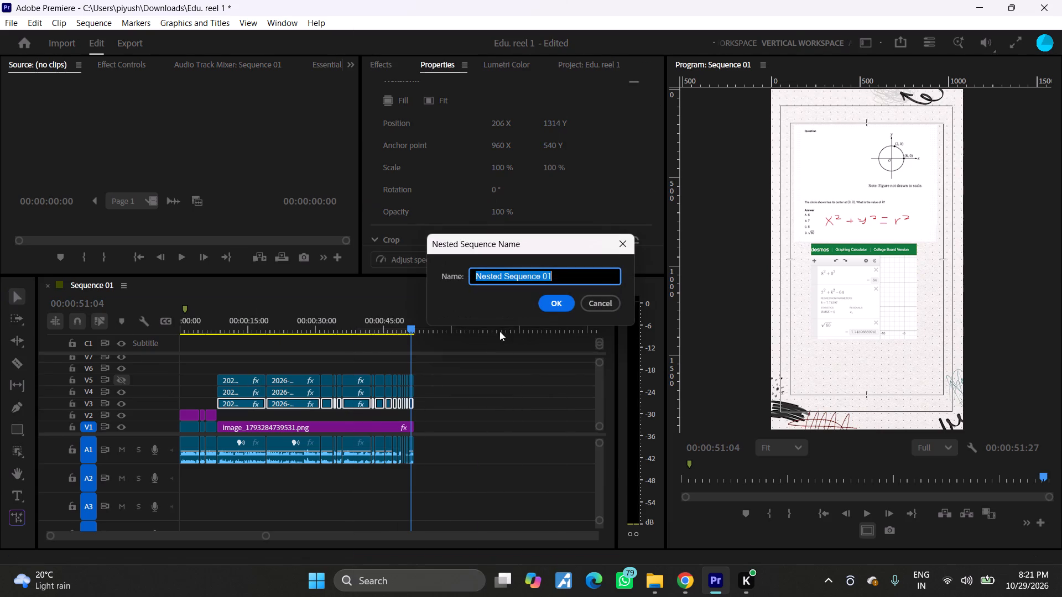
left_click(543, 301)
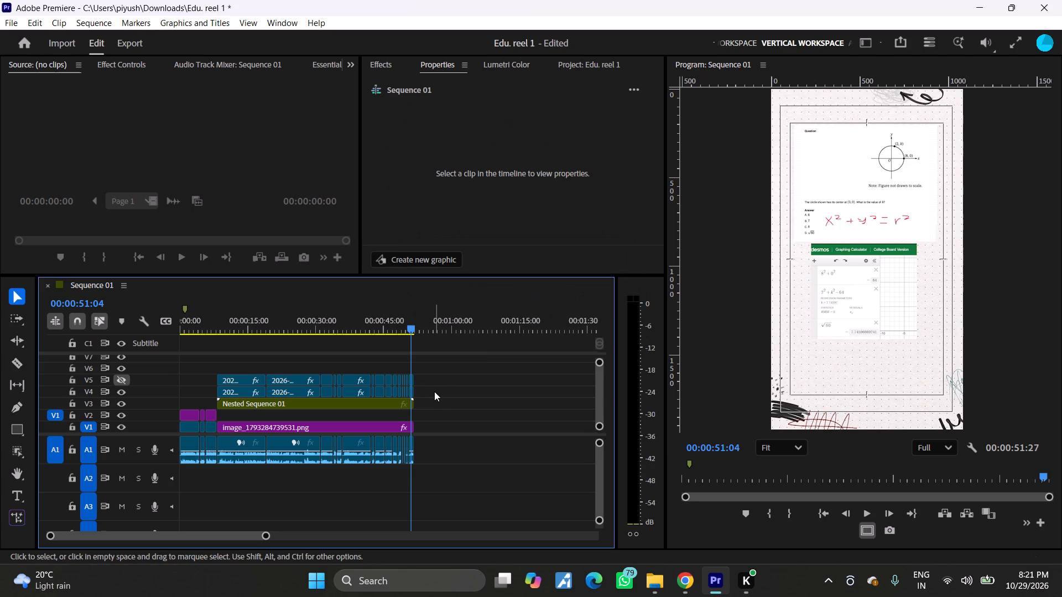
Nest the whiteboard question clips on track V4 with their audio into a single sequence, keeping the default name.
left_click_drag(434, 391, 238, 397)
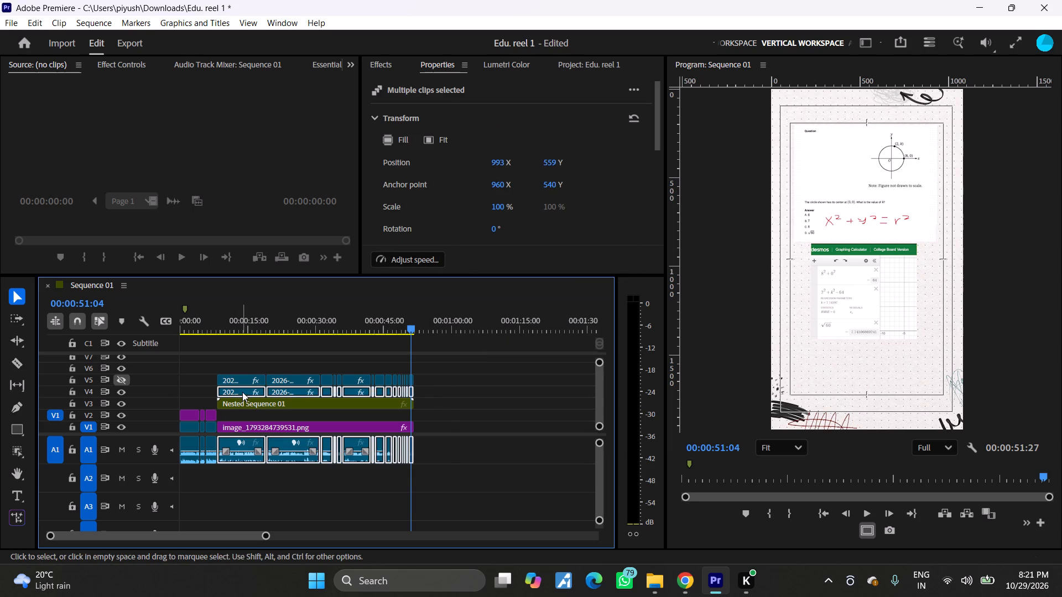
right_click(242, 392)
left_click(295, 321)
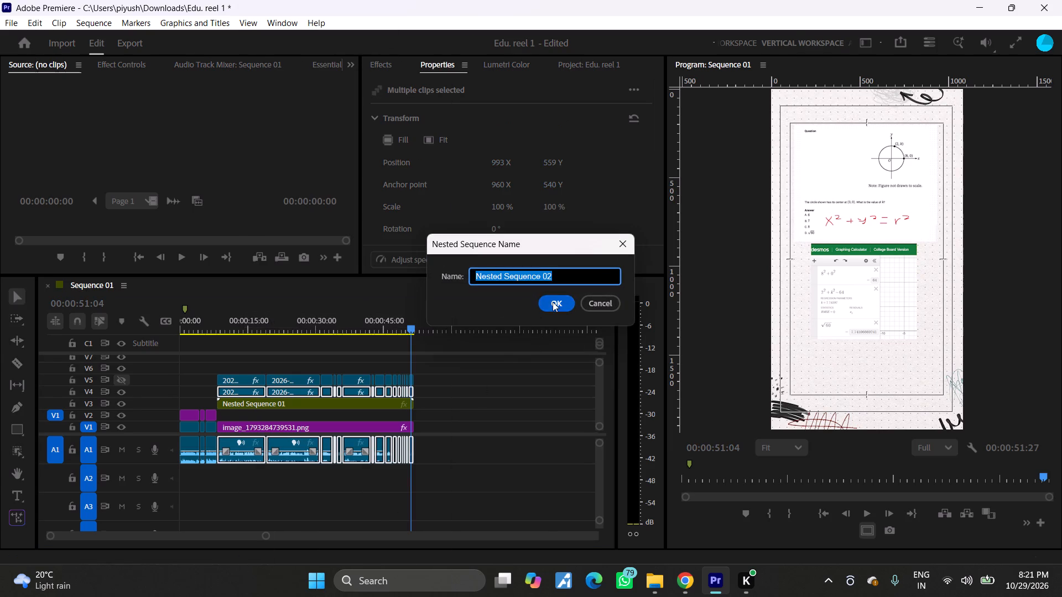
left_click(553, 302)
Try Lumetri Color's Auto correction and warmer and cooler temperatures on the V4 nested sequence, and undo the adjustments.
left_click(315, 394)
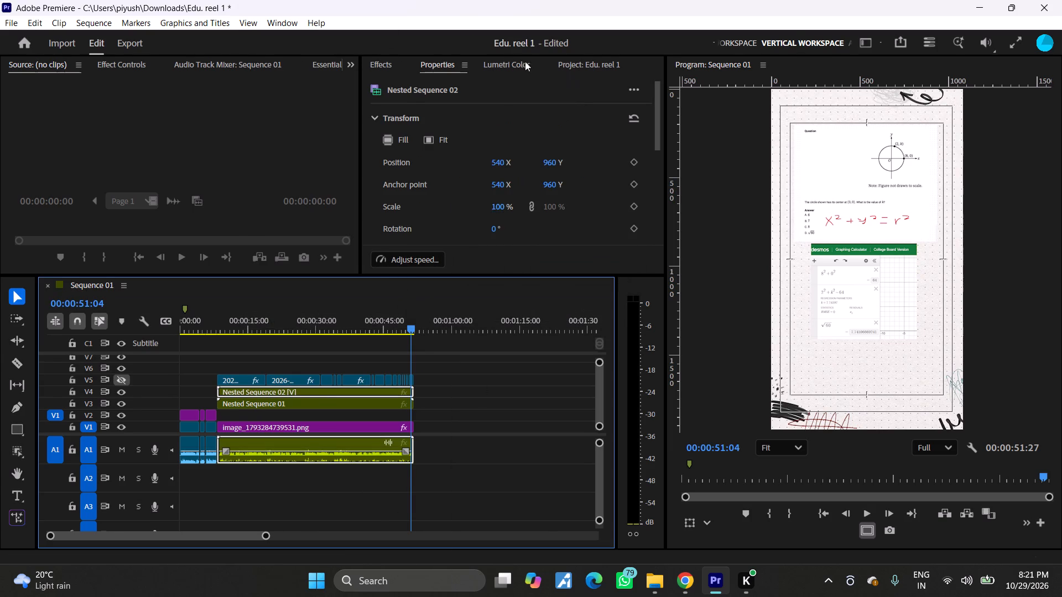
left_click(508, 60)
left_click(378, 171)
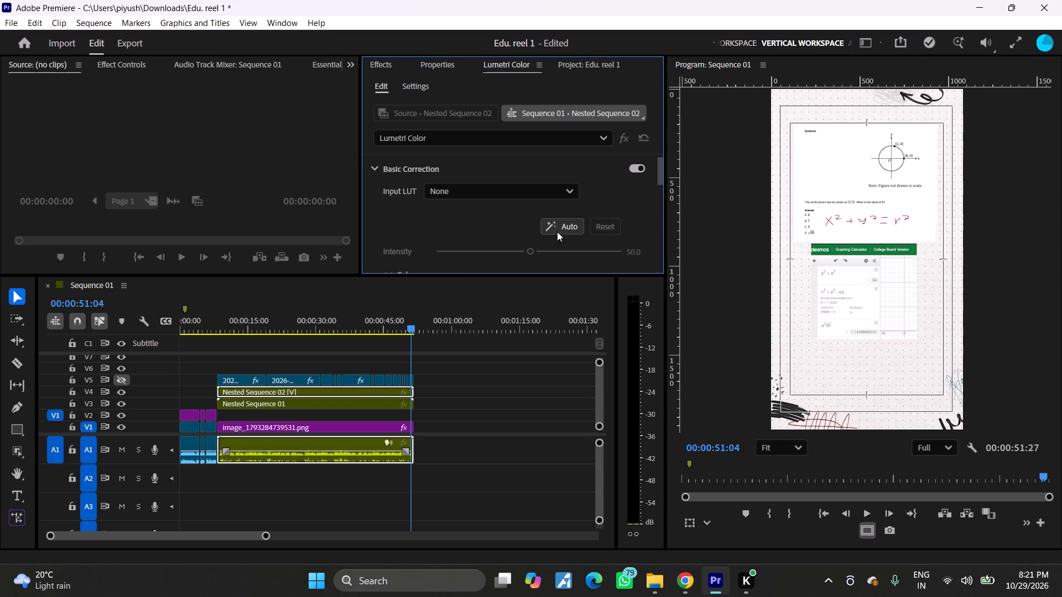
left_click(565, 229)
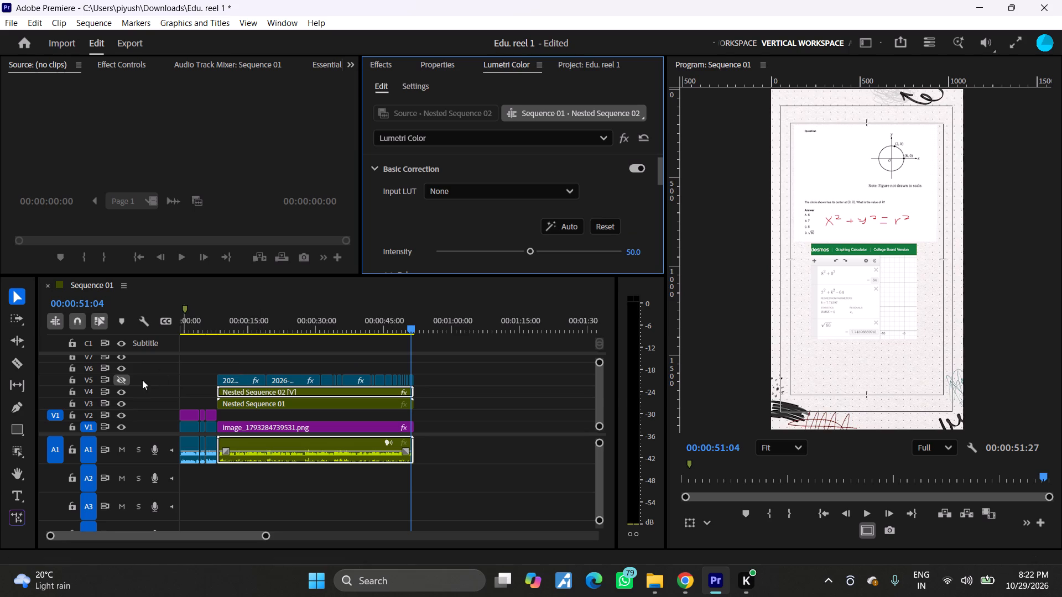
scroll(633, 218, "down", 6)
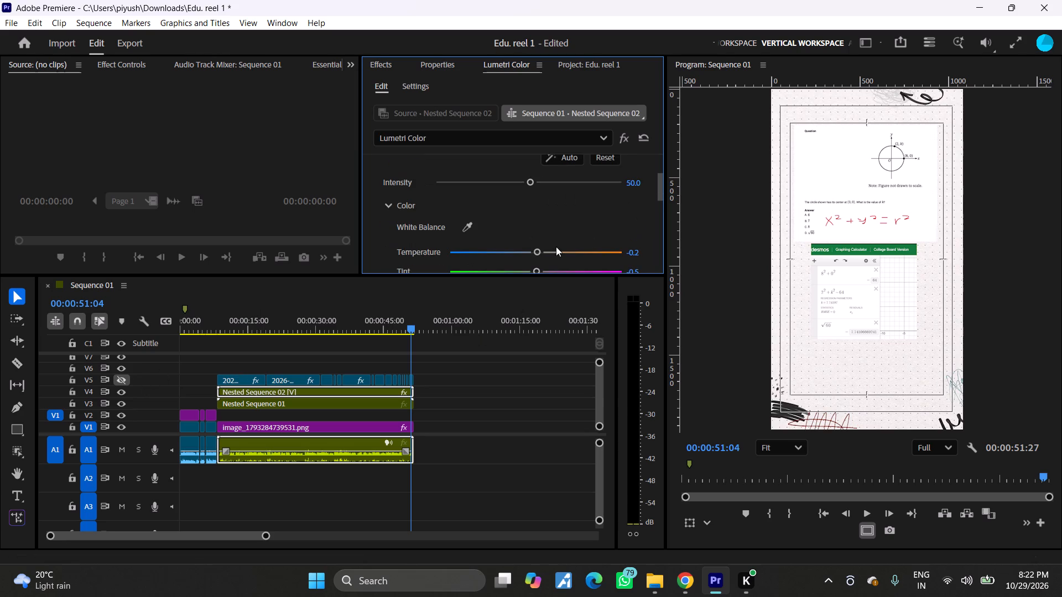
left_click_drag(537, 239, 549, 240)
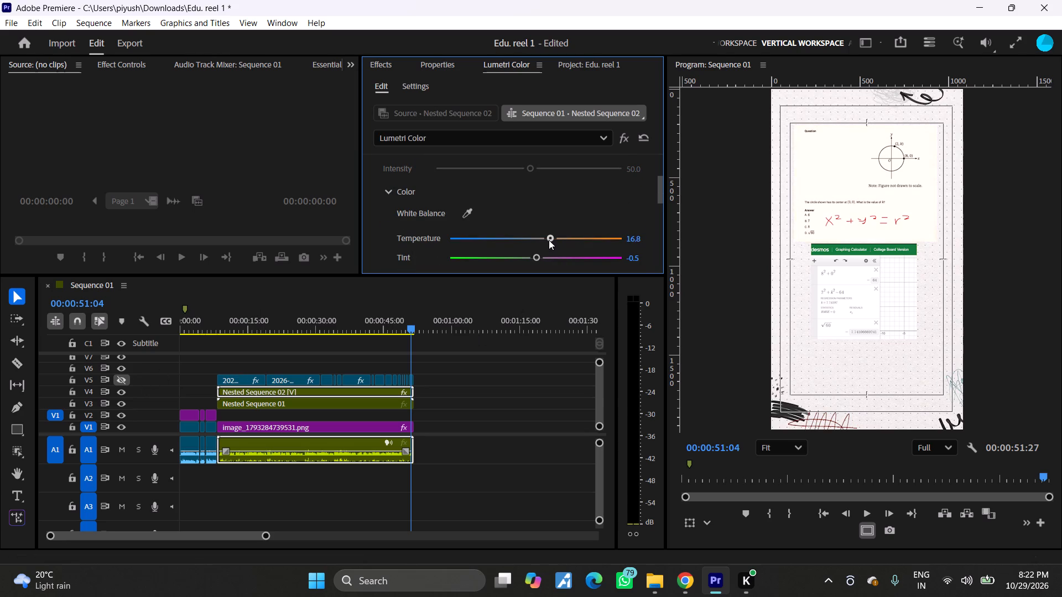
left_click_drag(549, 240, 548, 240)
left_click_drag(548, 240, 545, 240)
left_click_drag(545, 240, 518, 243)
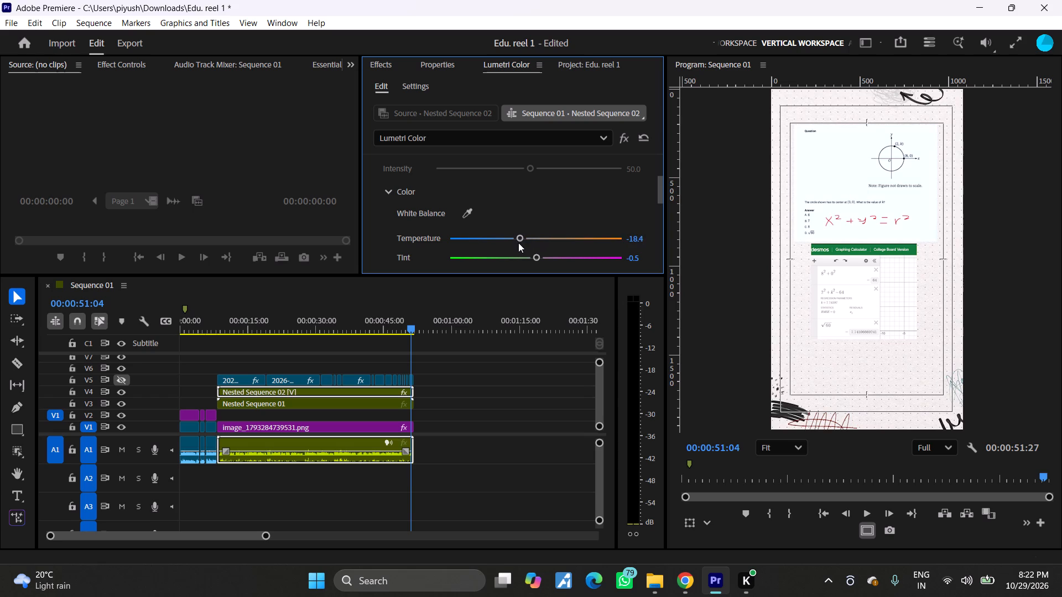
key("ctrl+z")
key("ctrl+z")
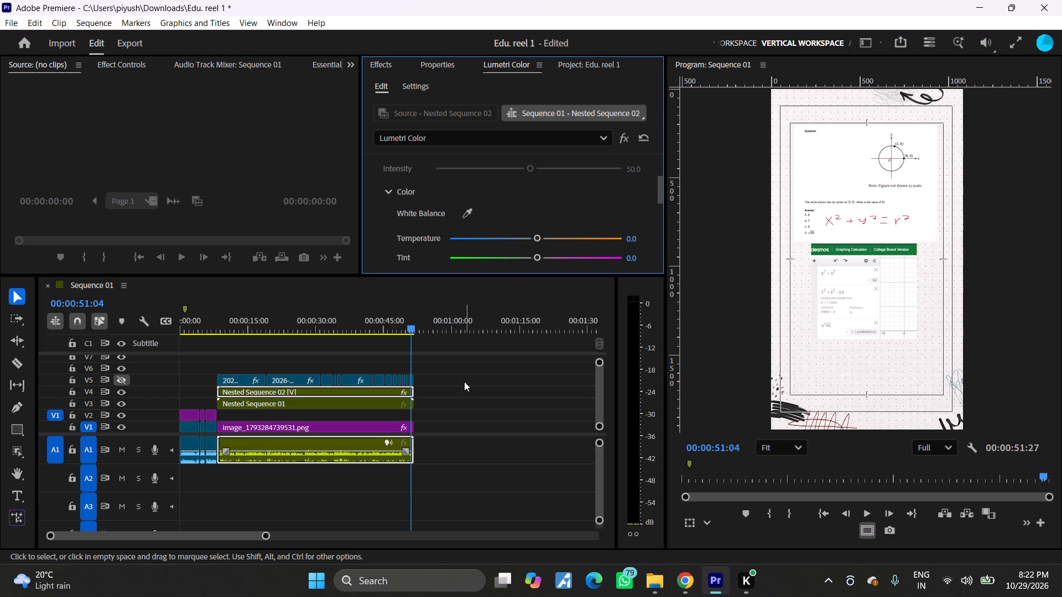
Find the Roughen Edges video effect and apply it to the nested question sequence on V4.
left_click(460, 391)
left_click(357, 392)
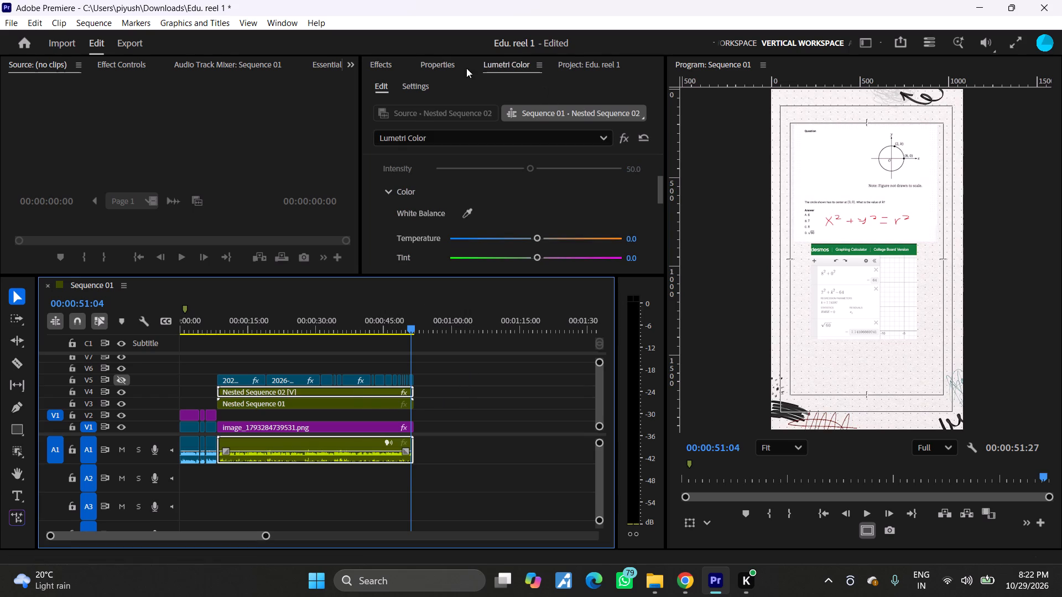
left_click(379, 61)
left_click(415, 91)
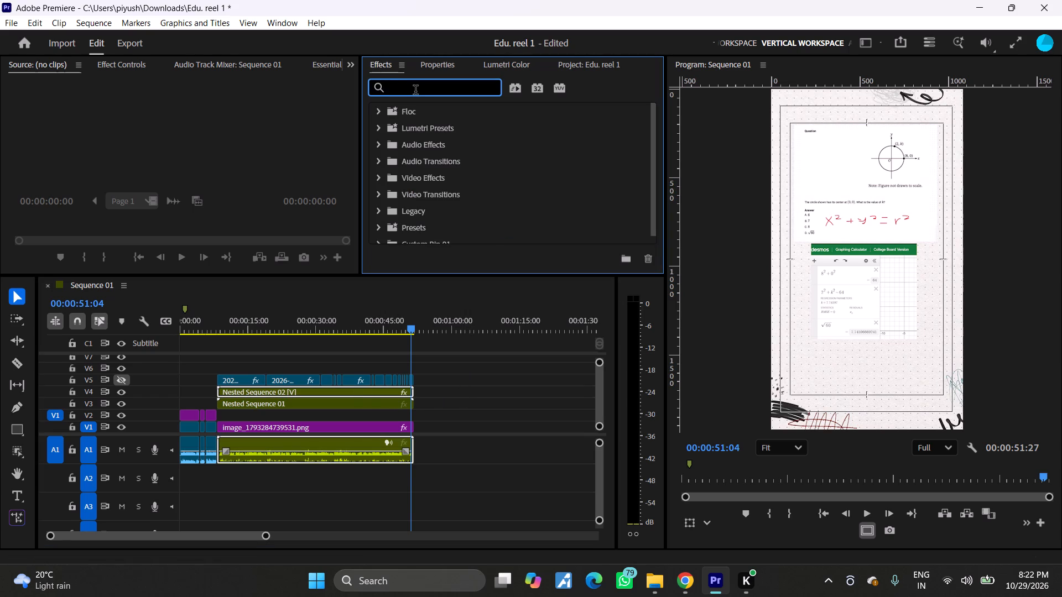
type("rougne")
key("BackSpace")
key("BackSpace")
left_click_drag(448, 208, 407, 259)
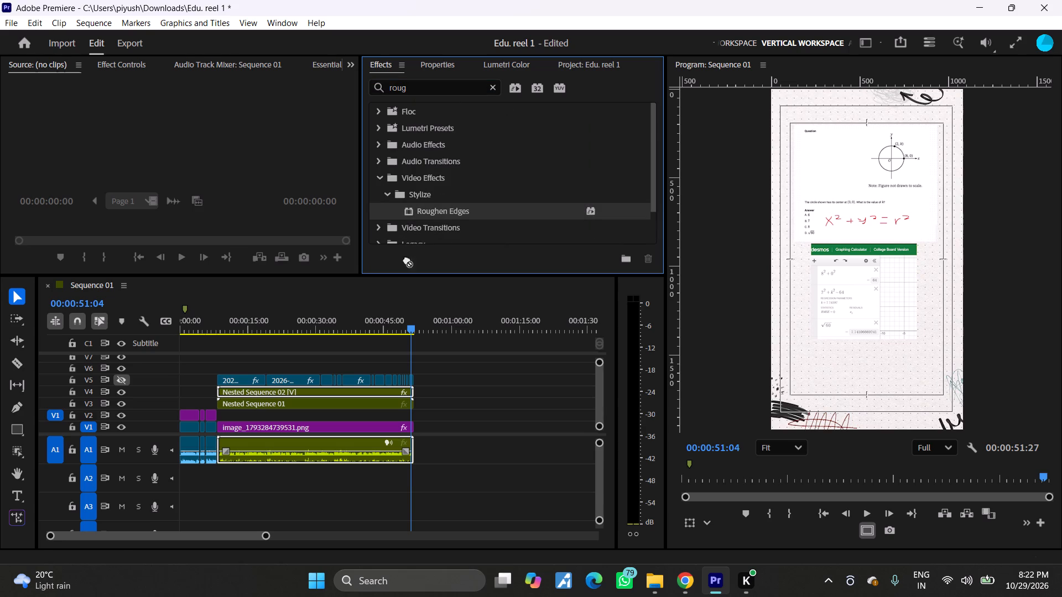
left_click_drag(407, 259, 314, 395)
Open the V4 nested sequence's effect controls and hide track V1 to show its edges against black.
left_click(113, 61)
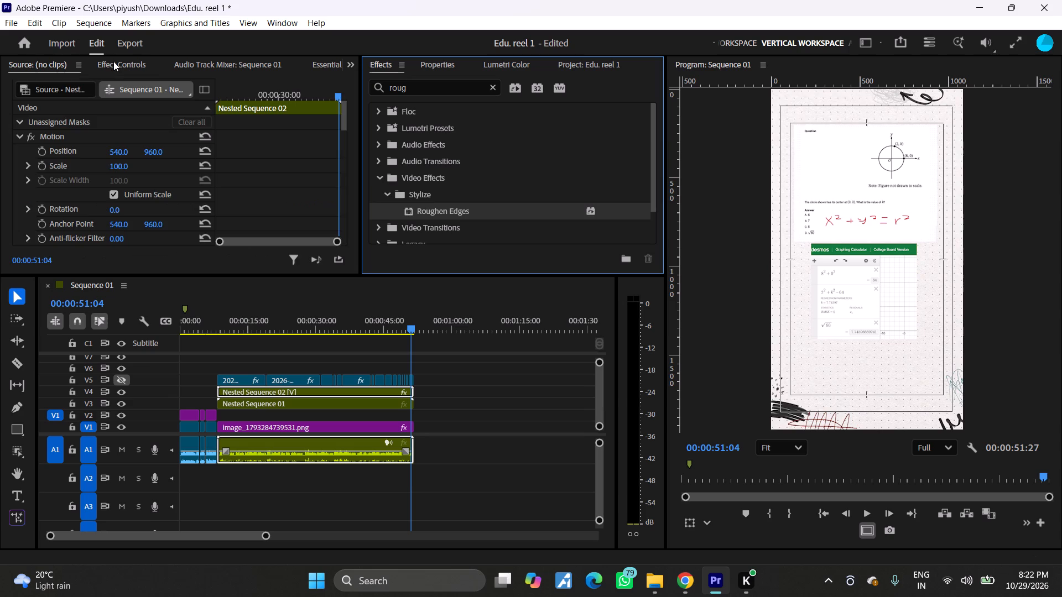
left_click(121, 425)
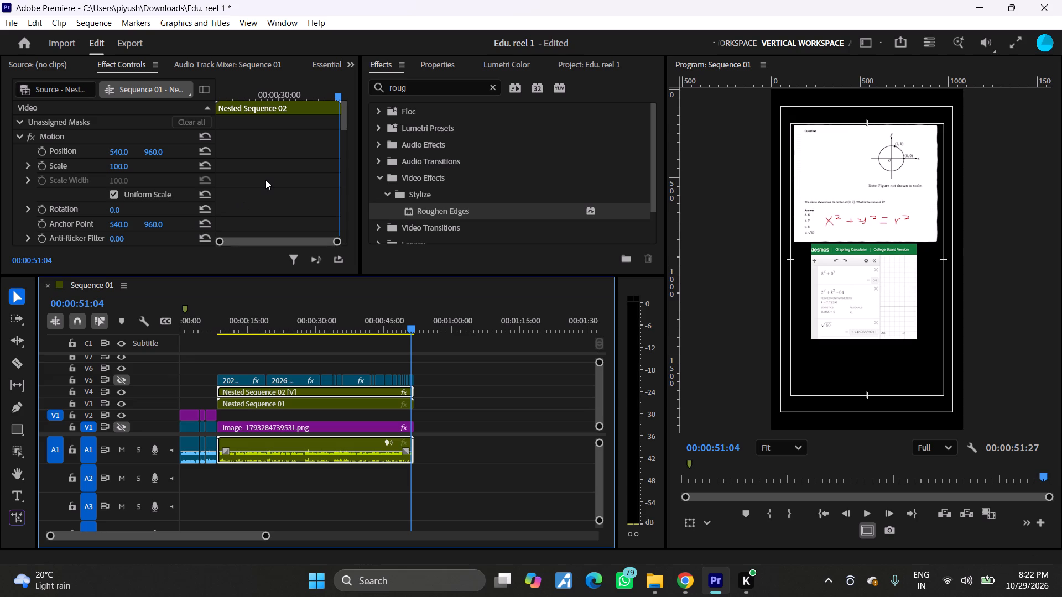
Round the question panel's corners with Roughen Edges: edge sharpness 10, fractal influence 0 and border 34.
scroll(102, 200, "down", 18)
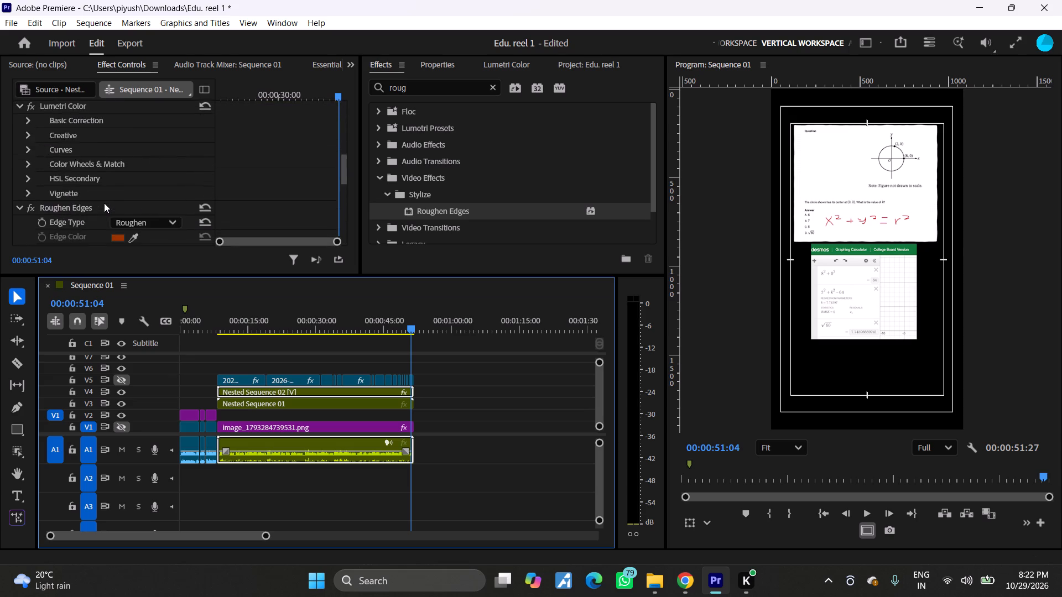
scroll(104, 203, "down", 6)
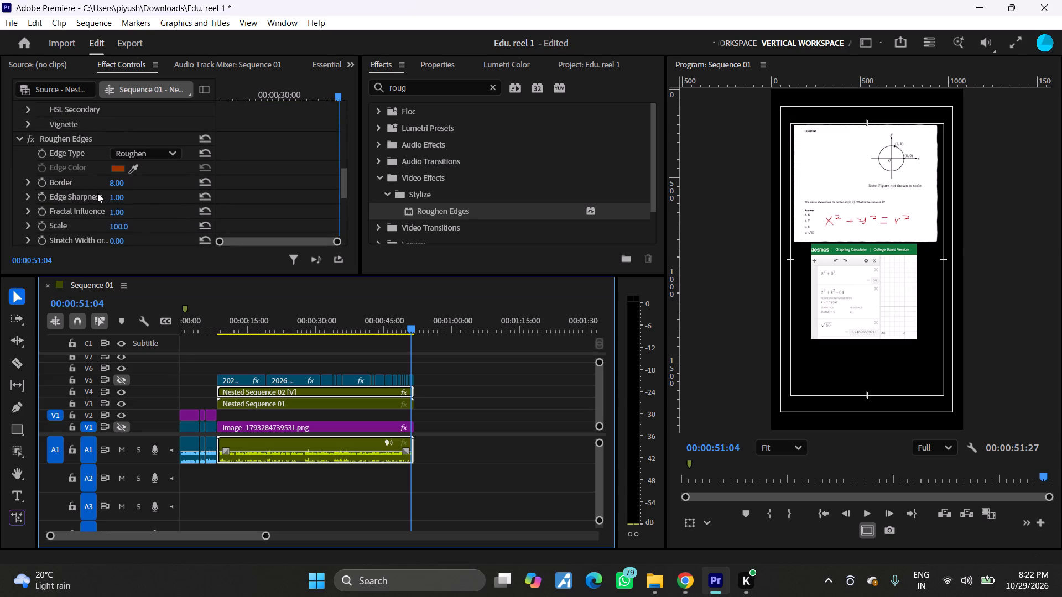
scroll(130, 192, "down", 3)
left_click_drag(118, 155, 379, 177)
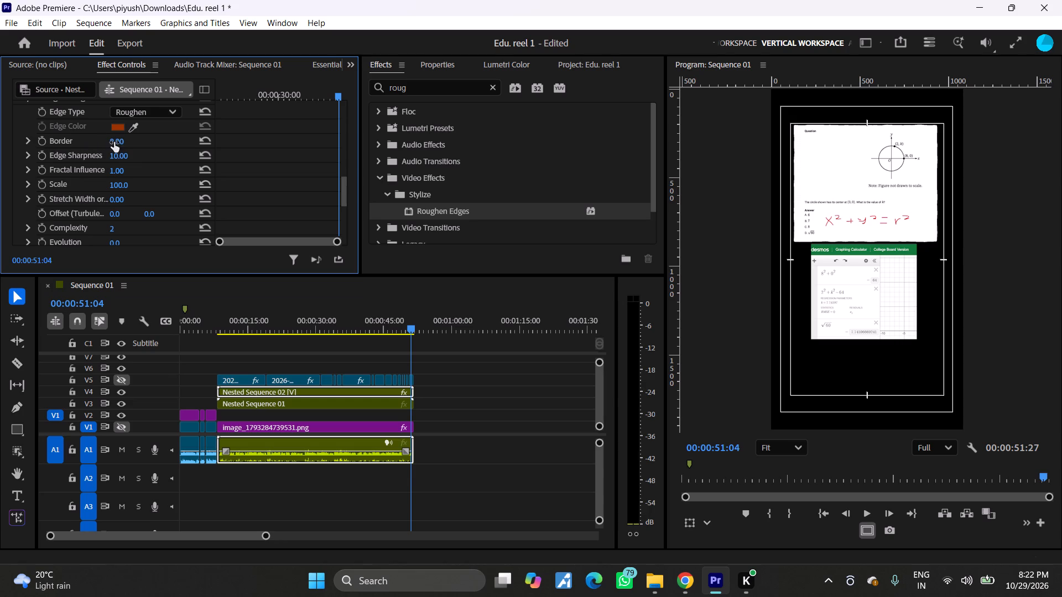
left_click_drag(115, 142, 412, 156)
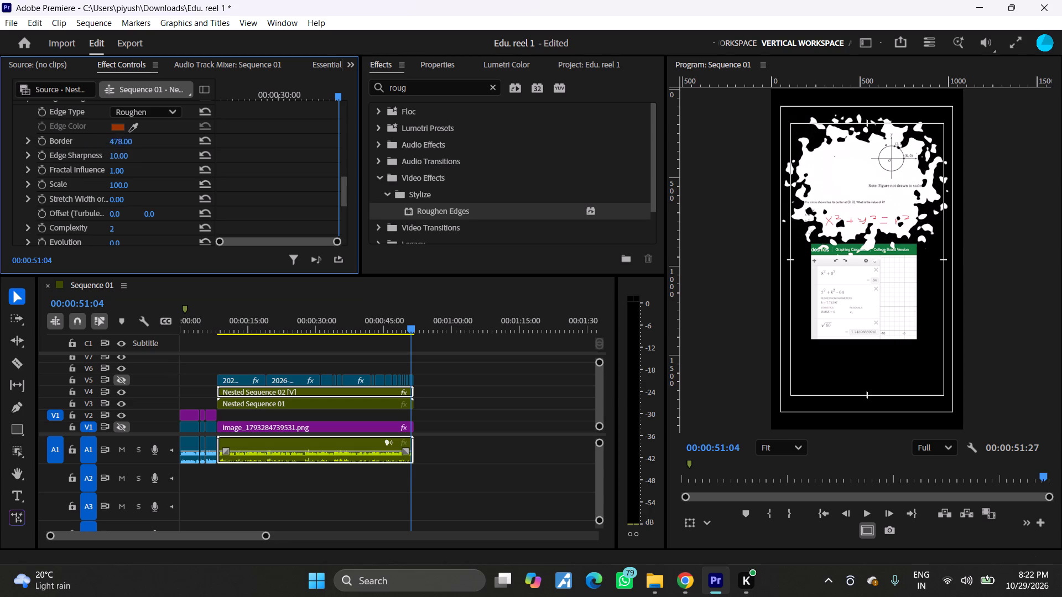
left_click_drag(412, 156, 4, 129)
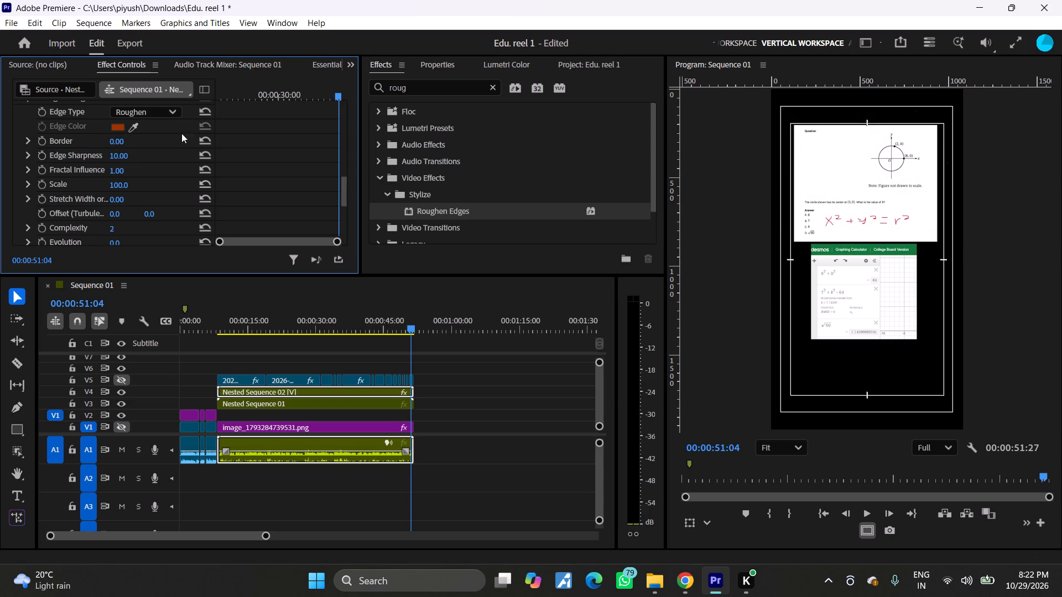
left_click_drag(118, 171, 338, 177)
left_click_drag(338, 177, 304, 196)
left_click_drag(304, 196, 307, 197)
left_click_drag(116, 170, 85, 167)
left_click_drag(85, 167, 17, 167)
left_click_drag(116, 138, 130, 139)
left_click_drag(130, 139, 149, 145)
left_click_drag(149, 145, 138, 145)
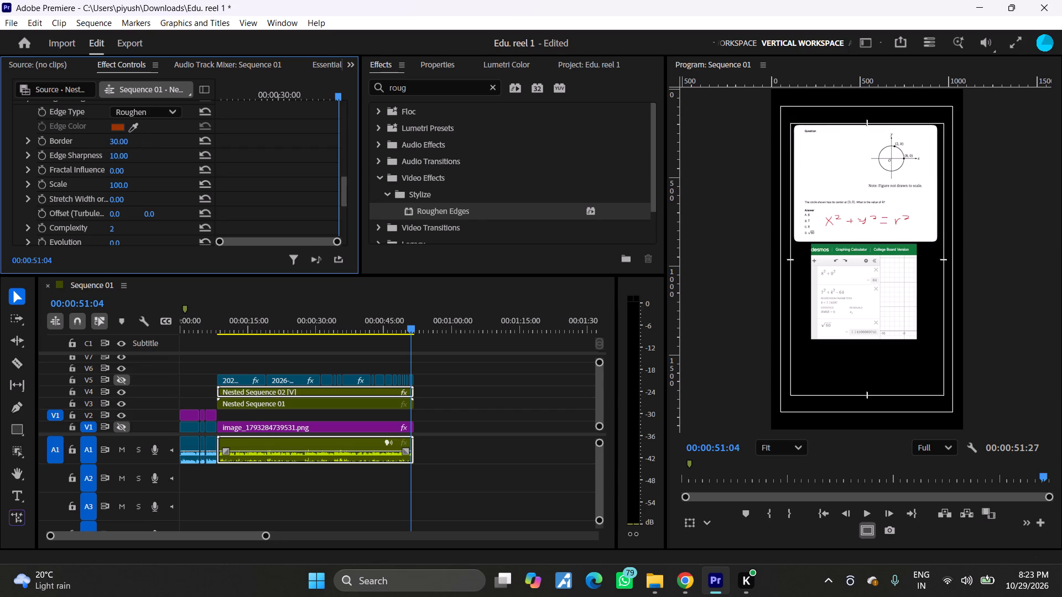
left_click_drag(138, 145, 140, 145)
Copy the adjusted Roughen Edges effect from the V4 nested sequence onto the nested calculator sequence on V3.
scroll(153, 163, "up", 2)
right_click(75, 121)
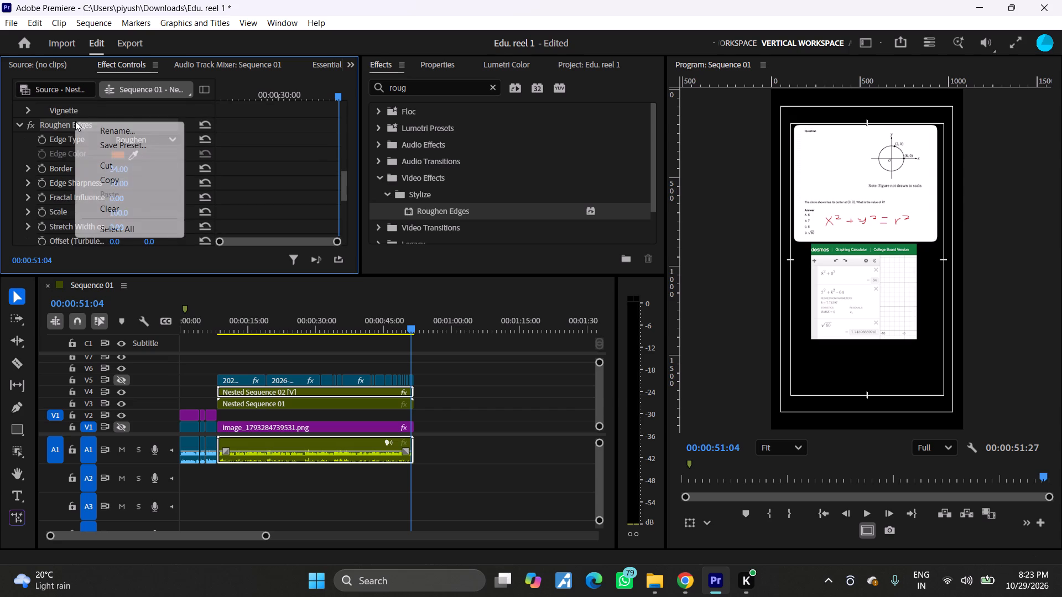
left_click(119, 179)
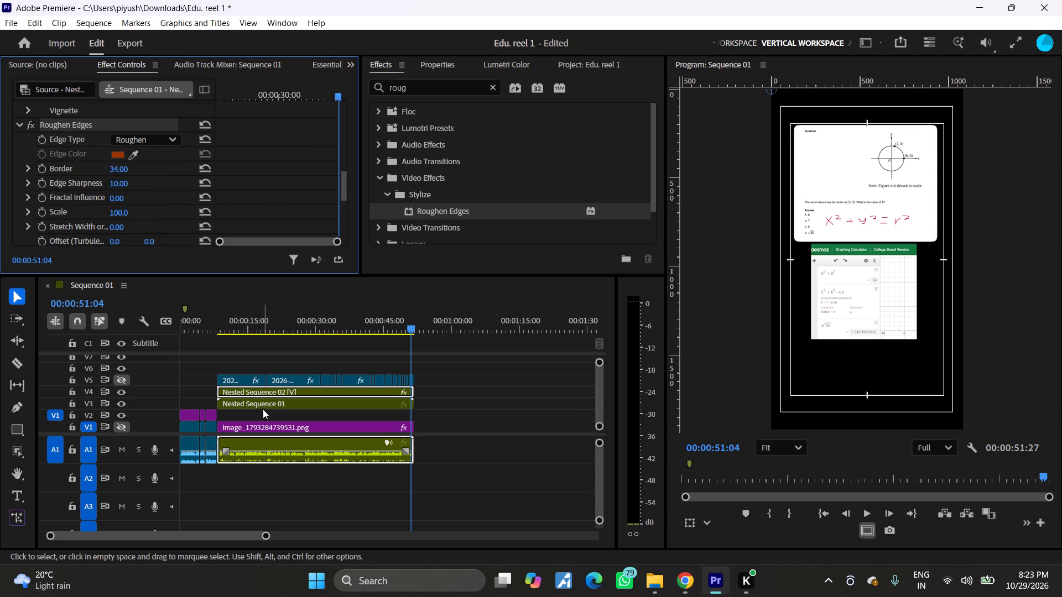
left_click(264, 406)
key("ctrl+v")
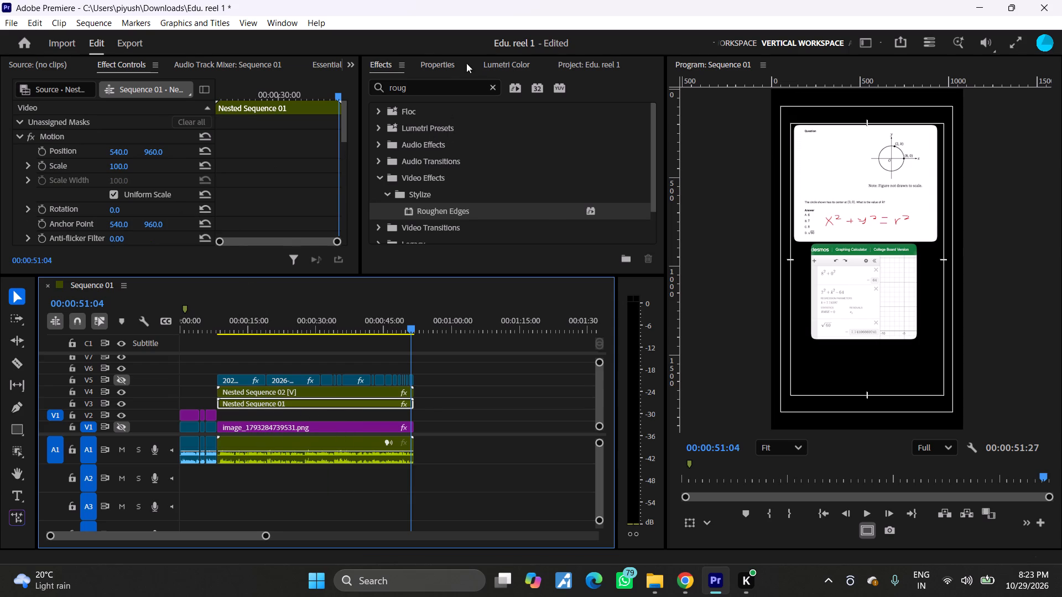
Set the nested calculator sequence's vertical position to 980 to widen the gap below the question panel.
left_click(449, 62)
left_click_drag(548, 163, 564, 163)
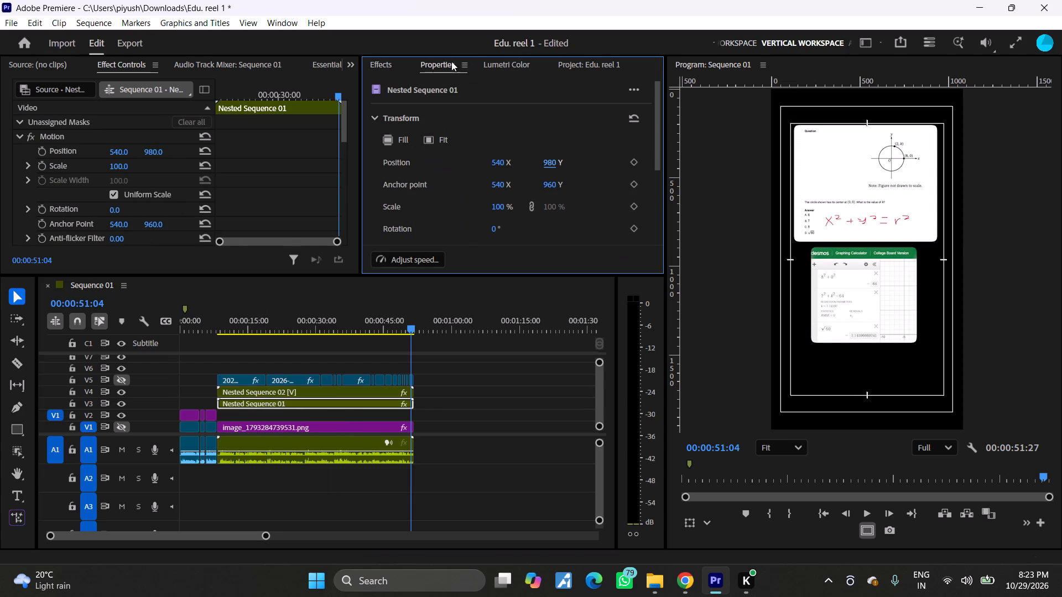
Apply the Drop Shadow effect to the nested question sequence on V4 and show track V1 again.
left_click(395, 65)
left_click_drag(428, 86, 379, 91)
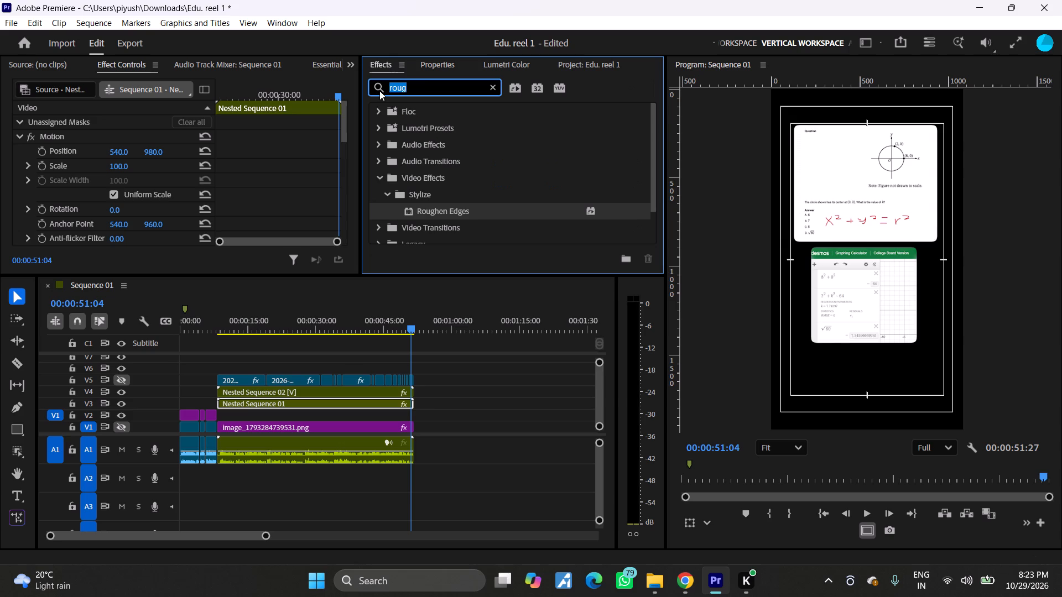
type("drop")
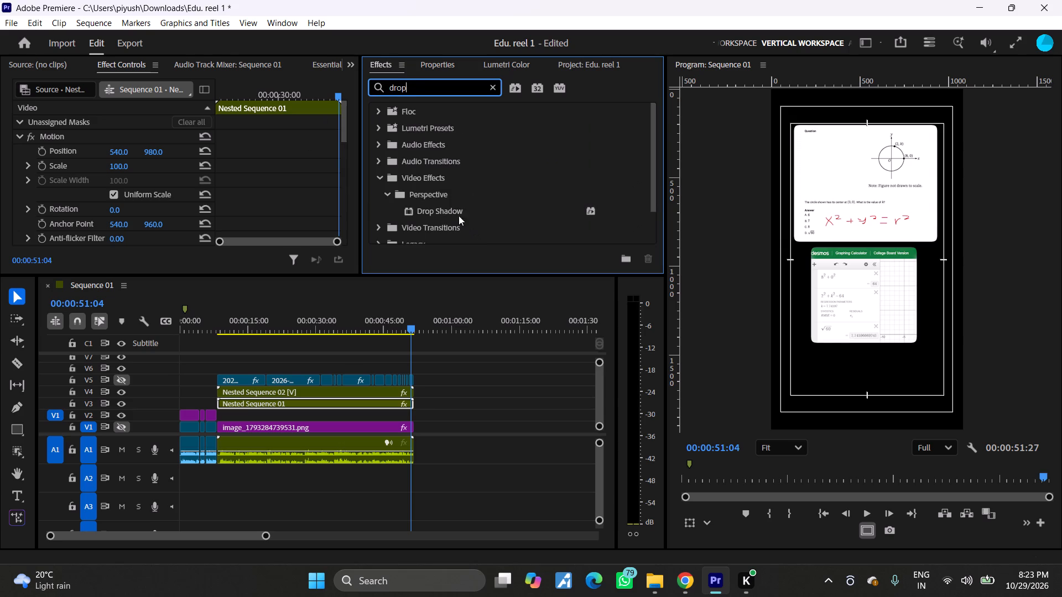
left_click_drag(450, 209, 316, 394)
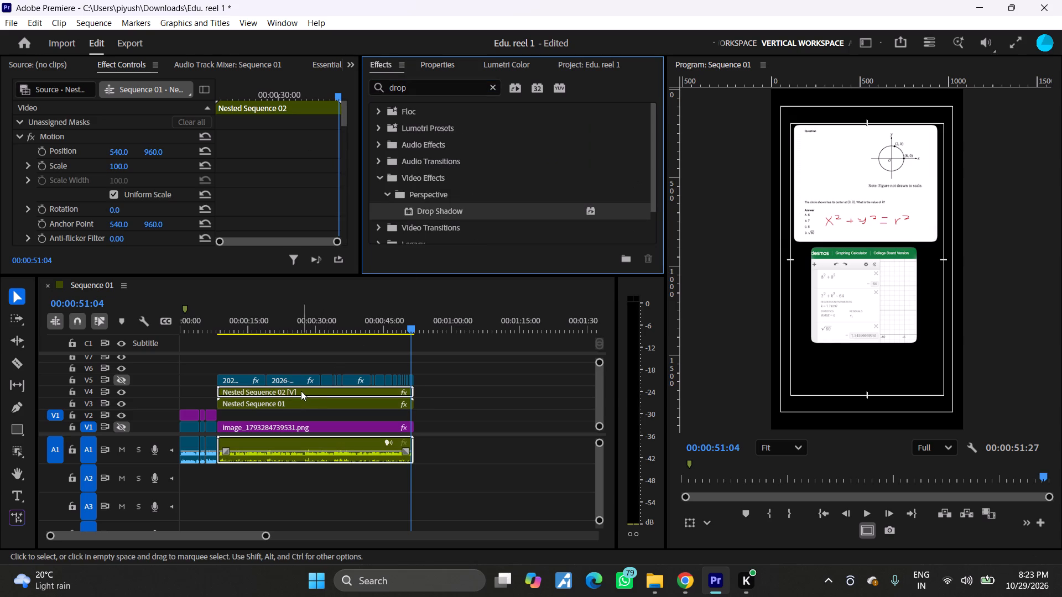
scroll(136, 199, "down", 18)
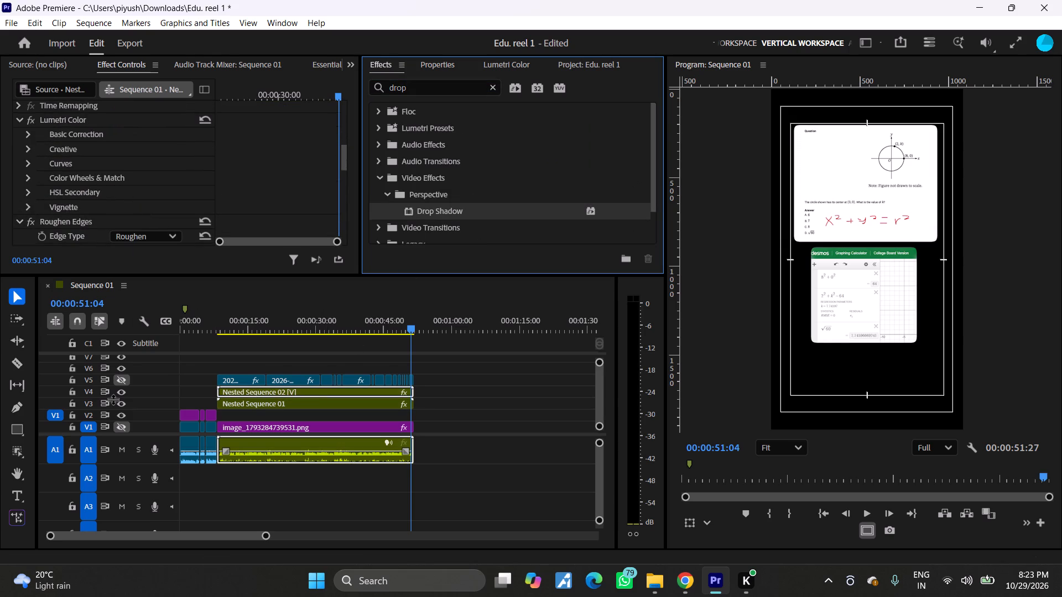
left_click(118, 427)
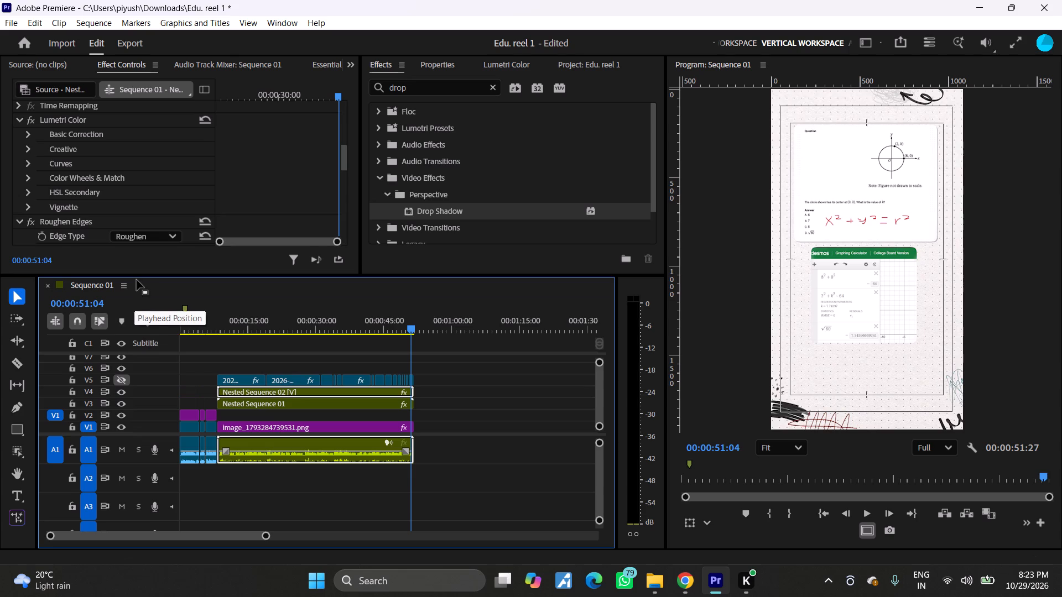
Set the question panel's drop shadow to opacity 100%, direction 1x131°, distance 18 and softness 31.
scroll(153, 188, "down", 16)
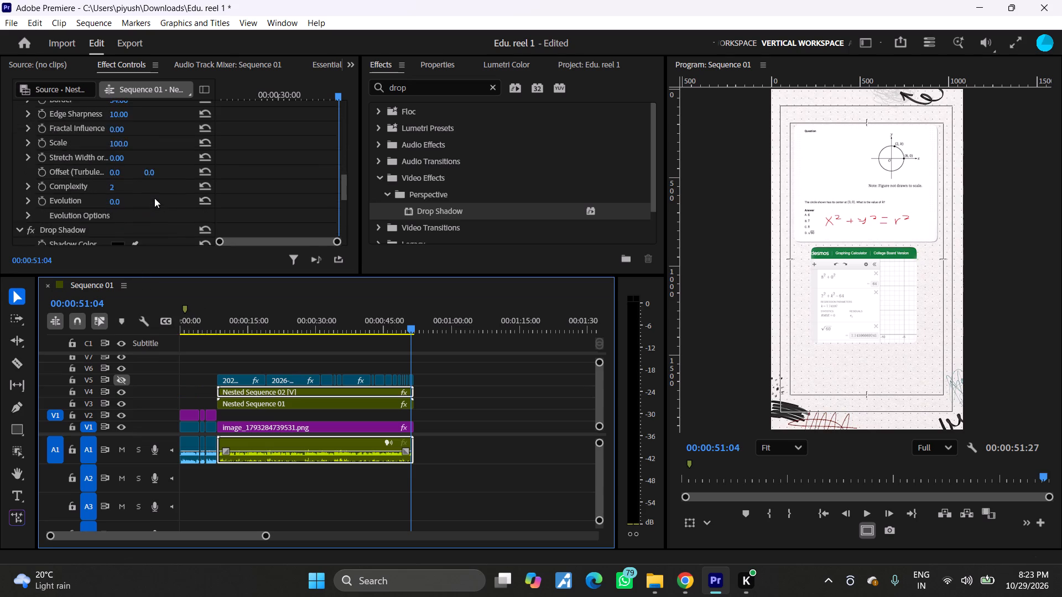
scroll(154, 198, "down", 6)
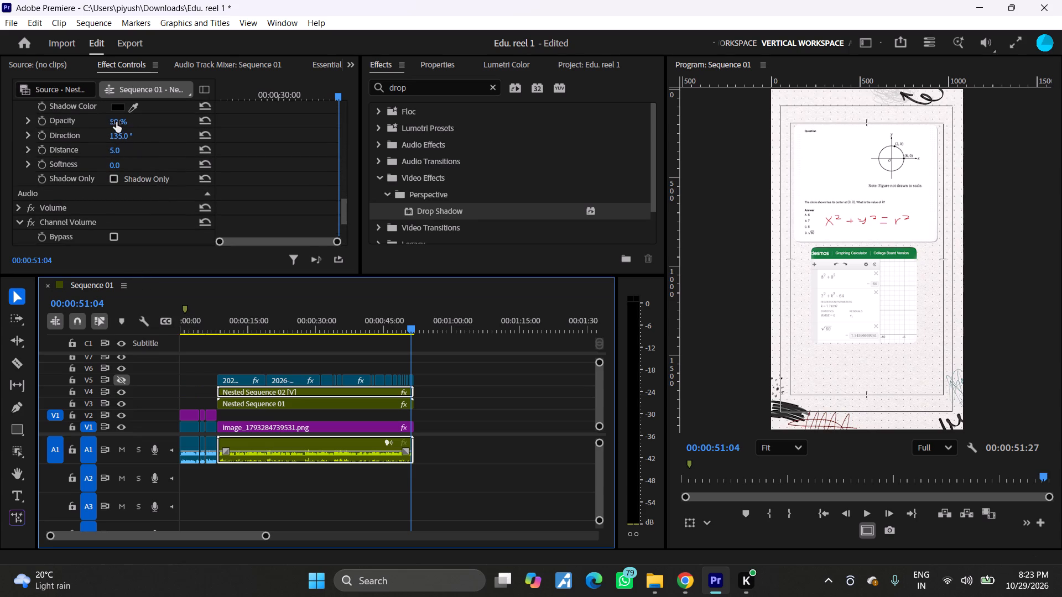
left_click_drag(116, 122, 213, 122)
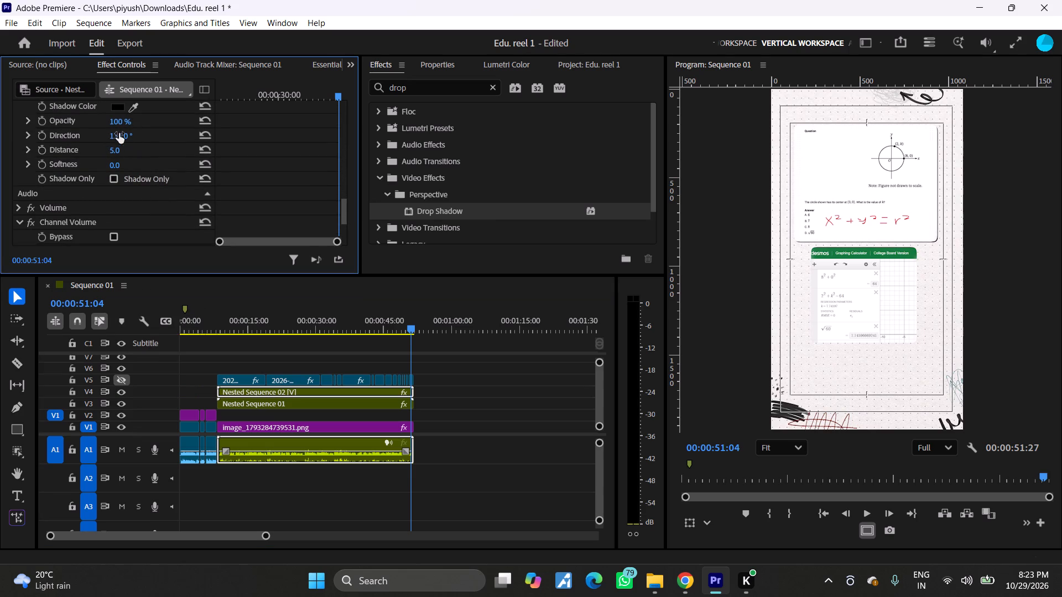
left_click_drag(119, 133, 152, 133)
left_click_drag(118, 148, 128, 148)
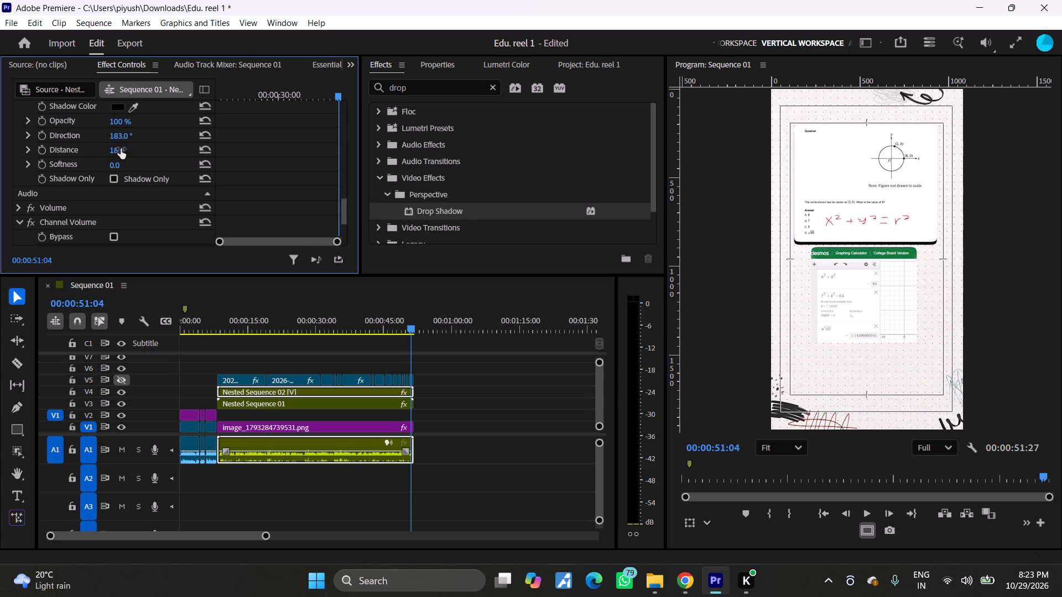
left_click_drag(117, 133, 238, 147)
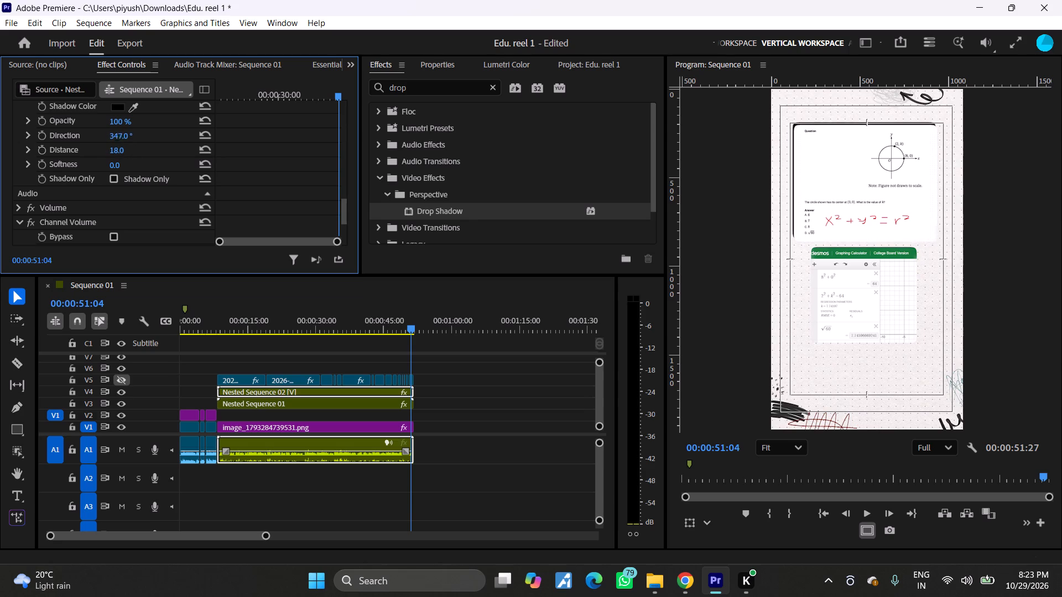
left_click_drag(238, 147, 341, 153)
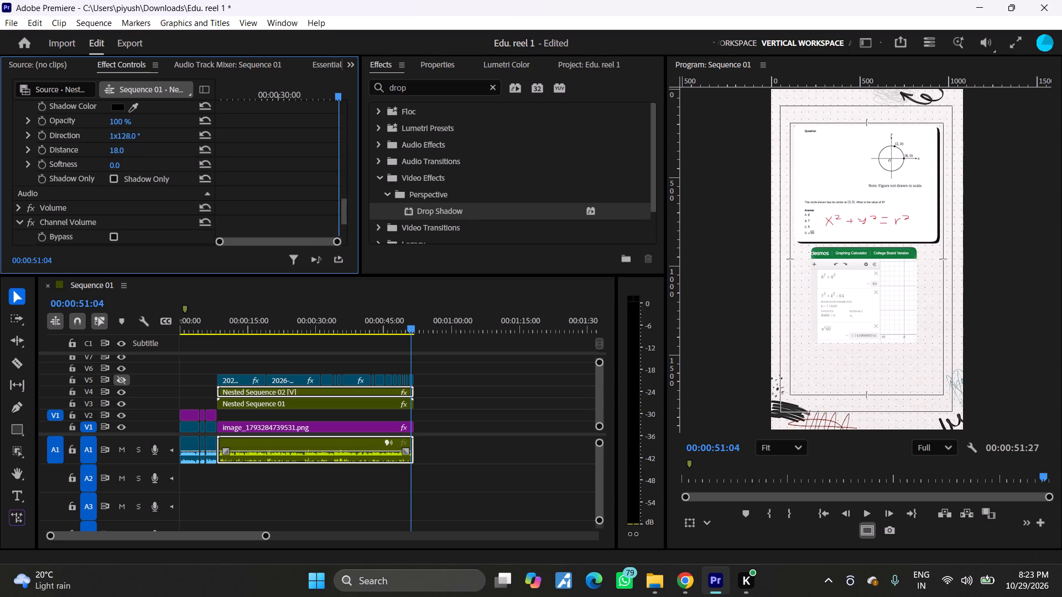
left_click_drag(341, 153, 343, 153)
left_click_drag(117, 164, 139, 163)
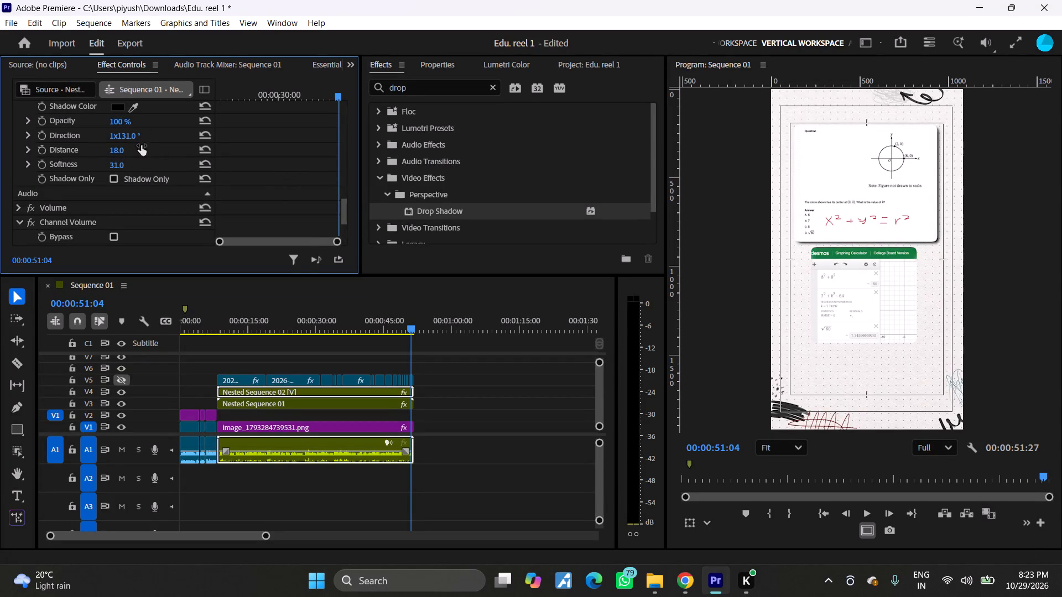
Refine the question panel's drop shadow to direction 1x154°, distance 25 and softness 59.
left_click_drag(124, 137, 142, 137)
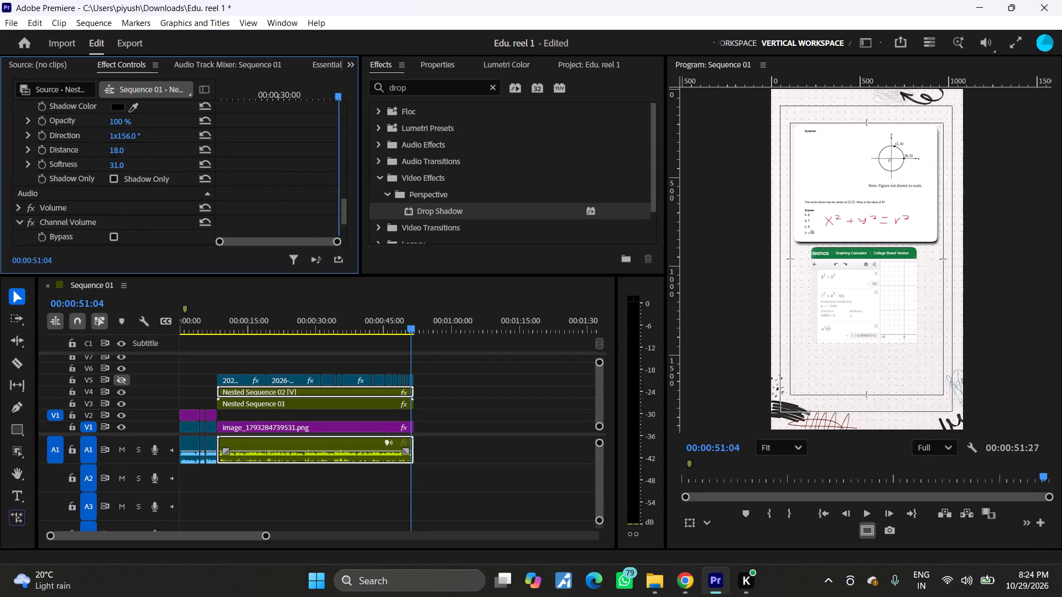
left_click_drag(142, 137, 140, 137)
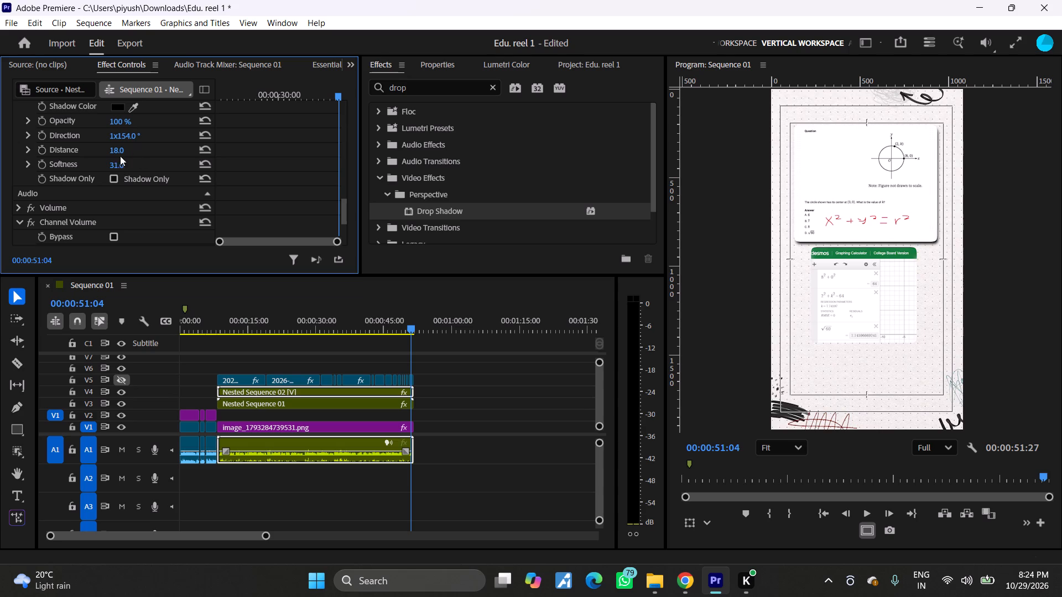
left_click_drag(118, 151, 128, 150)
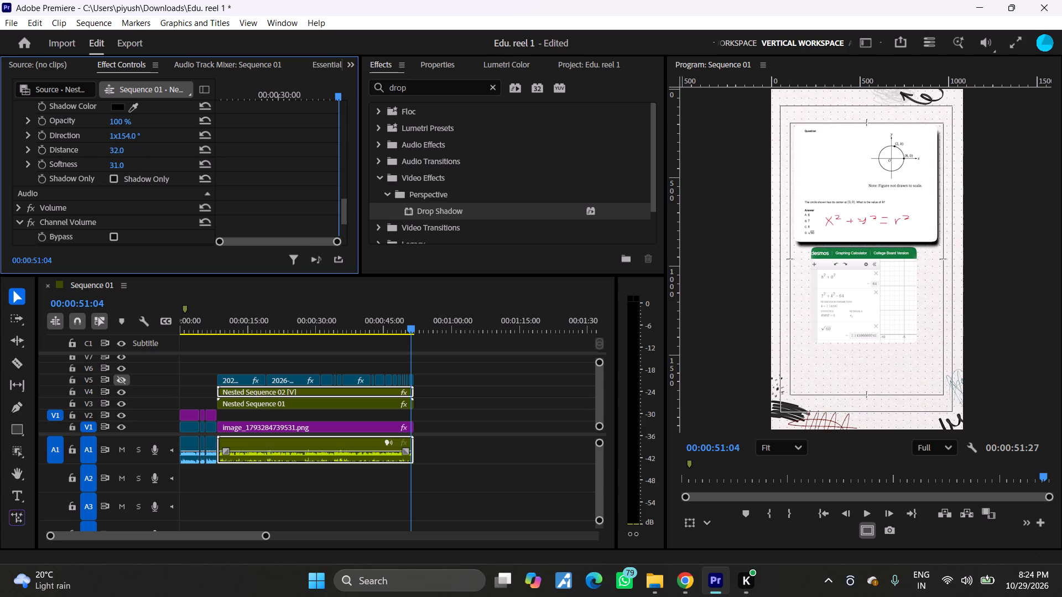
left_click_drag(128, 150, 123, 150)
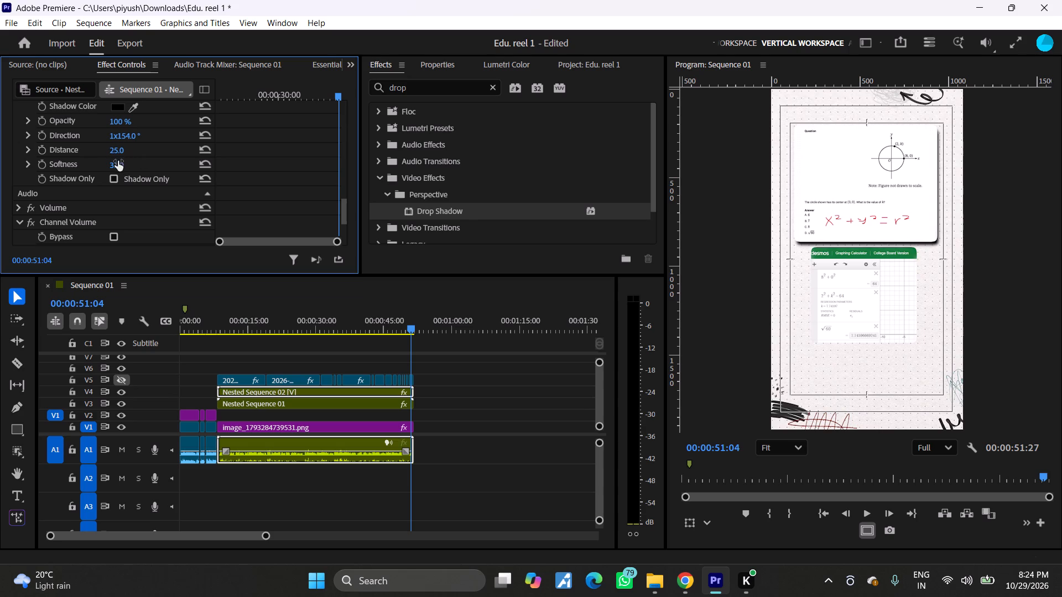
left_click_drag(117, 161, 137, 161)
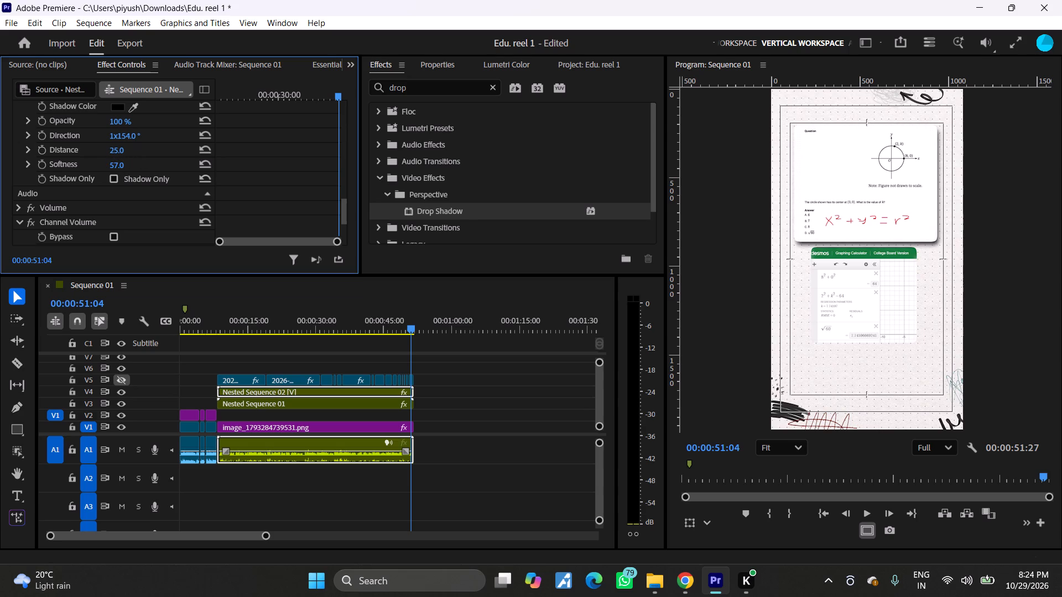
left_click_drag(137, 161, 138, 161)
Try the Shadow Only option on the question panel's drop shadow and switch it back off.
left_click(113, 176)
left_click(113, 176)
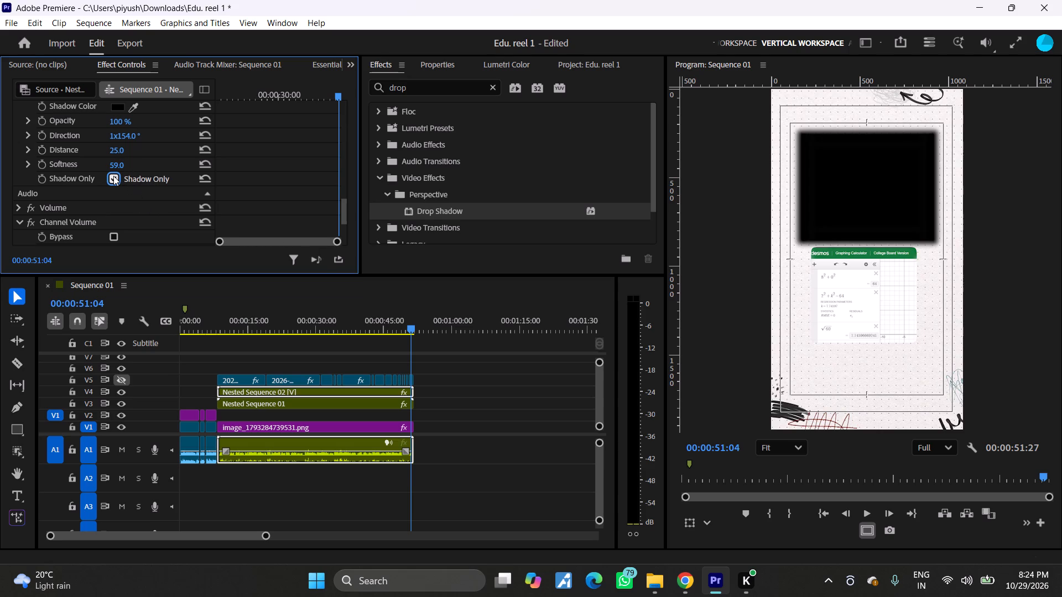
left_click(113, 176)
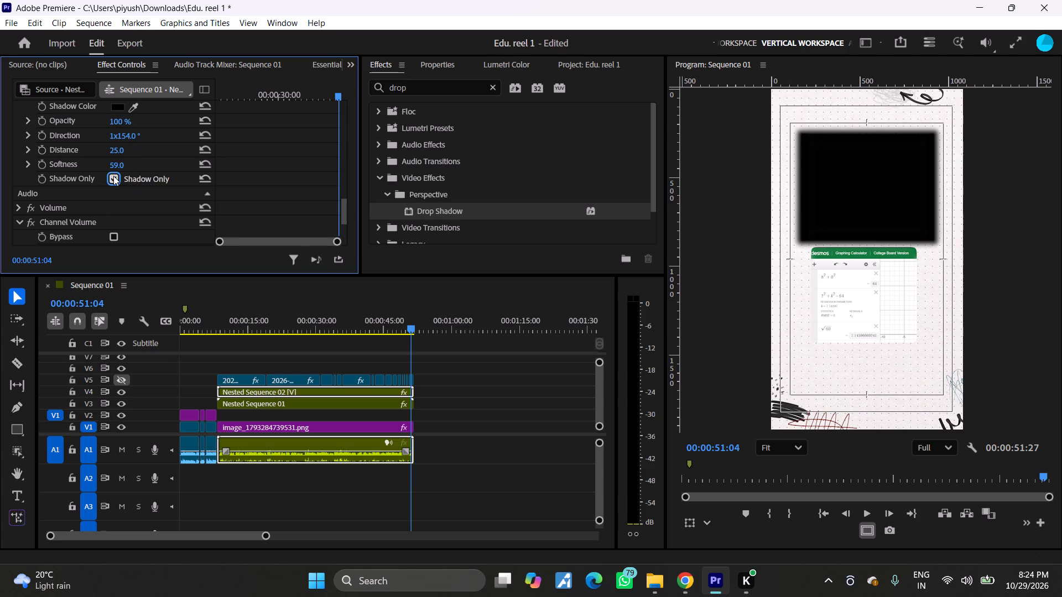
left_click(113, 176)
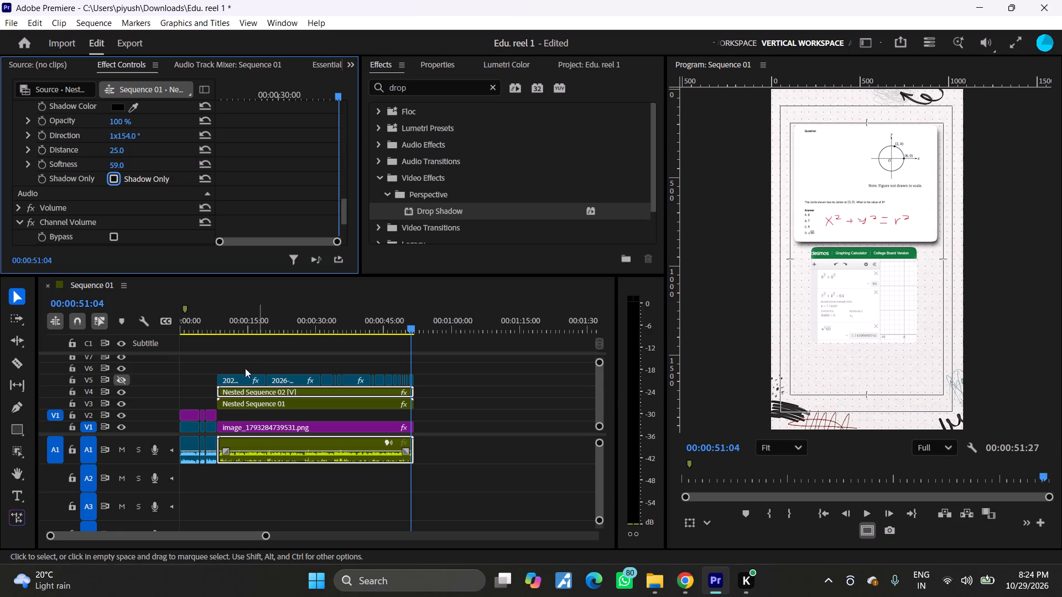
Copy the adjusted Drop Shadow effect from the V4 nested sequence onto the nested calculator sequence on V3.
scroll(150, 202, "up", 2)
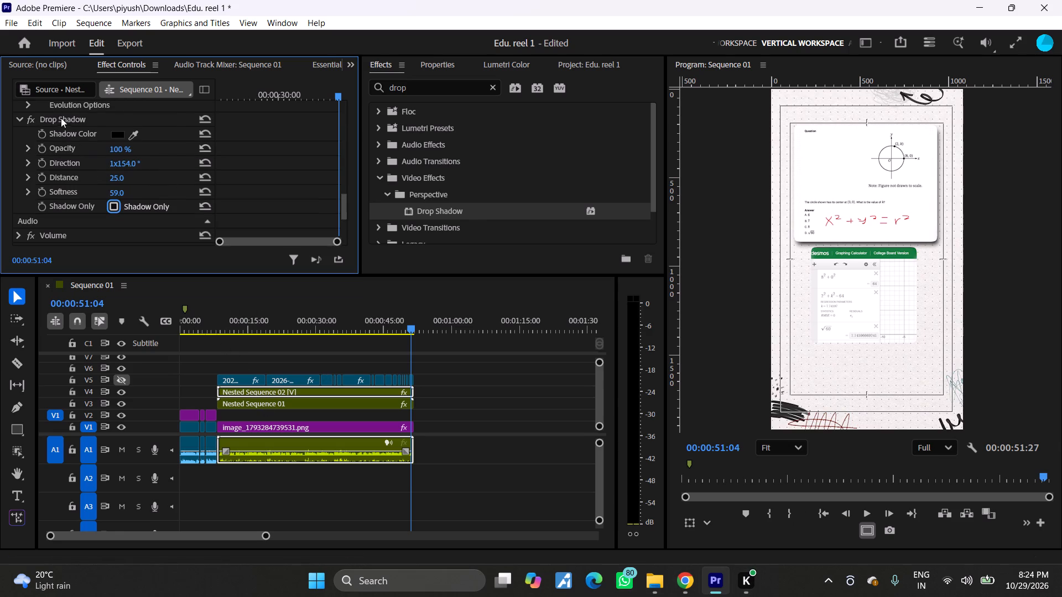
right_click(61, 116)
left_click(114, 179)
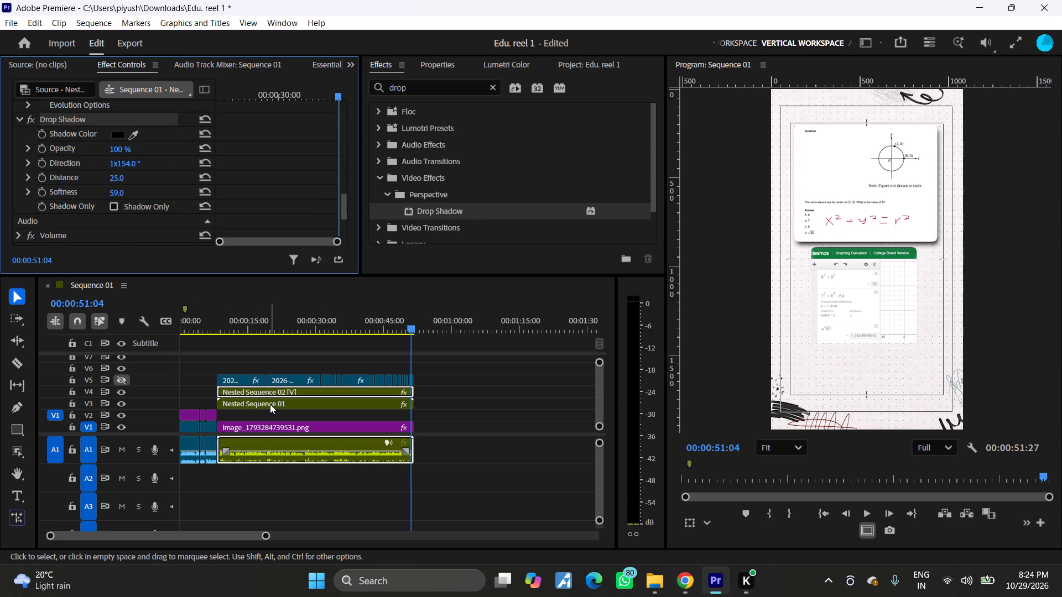
left_click(270, 404)
key("ctrl+v")
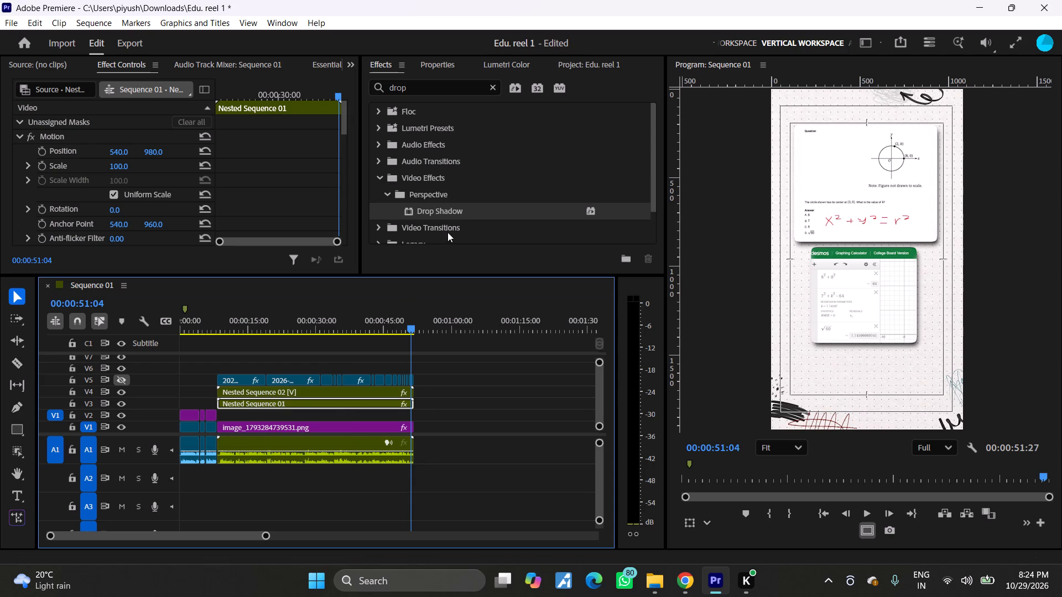
Set the nested calculator sequence's vertical position to 1004 and check the layout across the timeline.
left_click(445, 63)
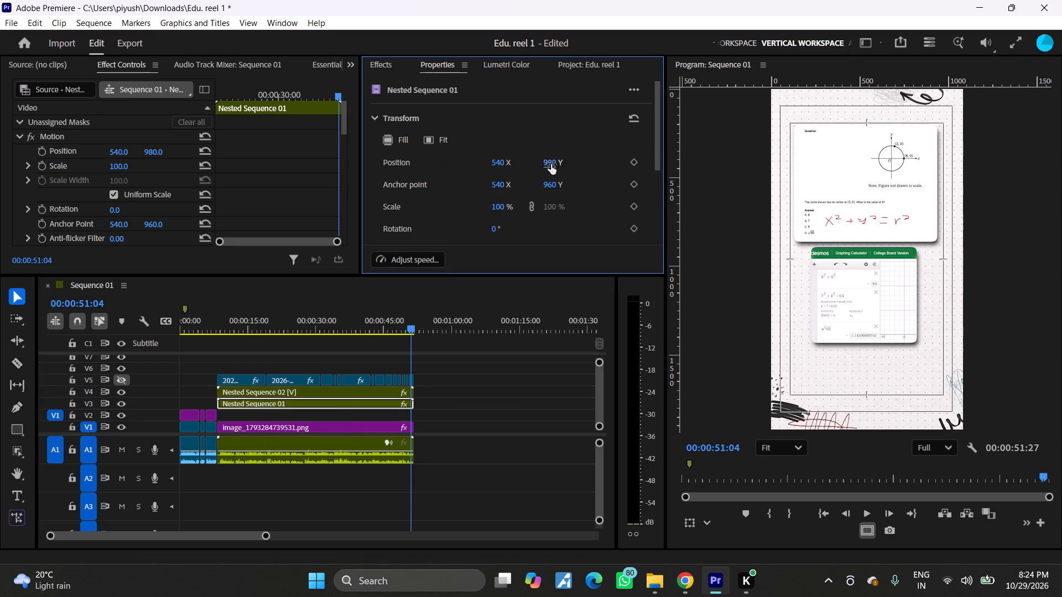
left_click_drag(550, 161, 569, 161)
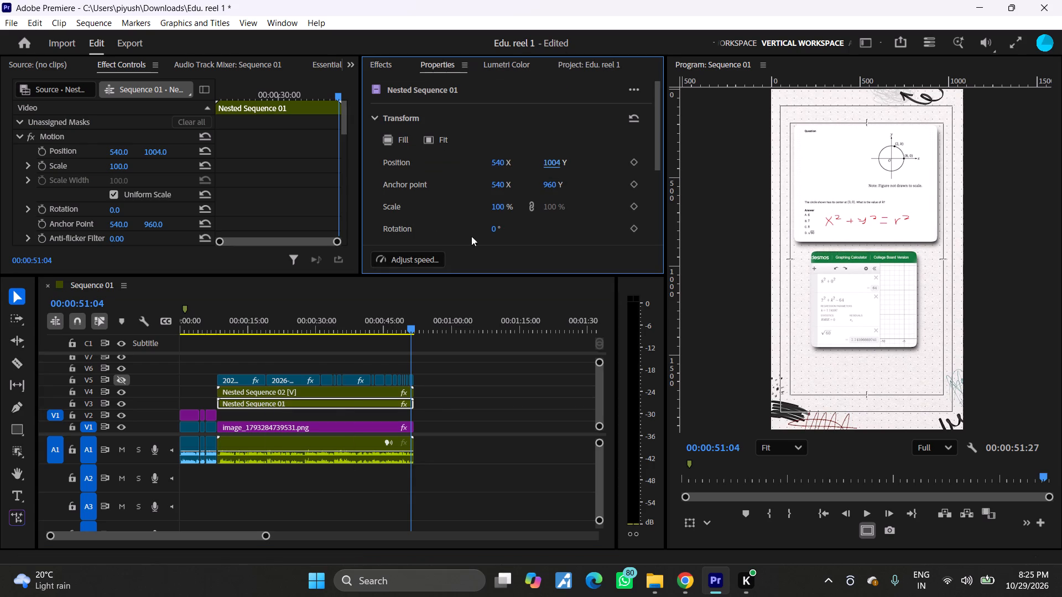
left_click_drag(408, 322, 220, 352)
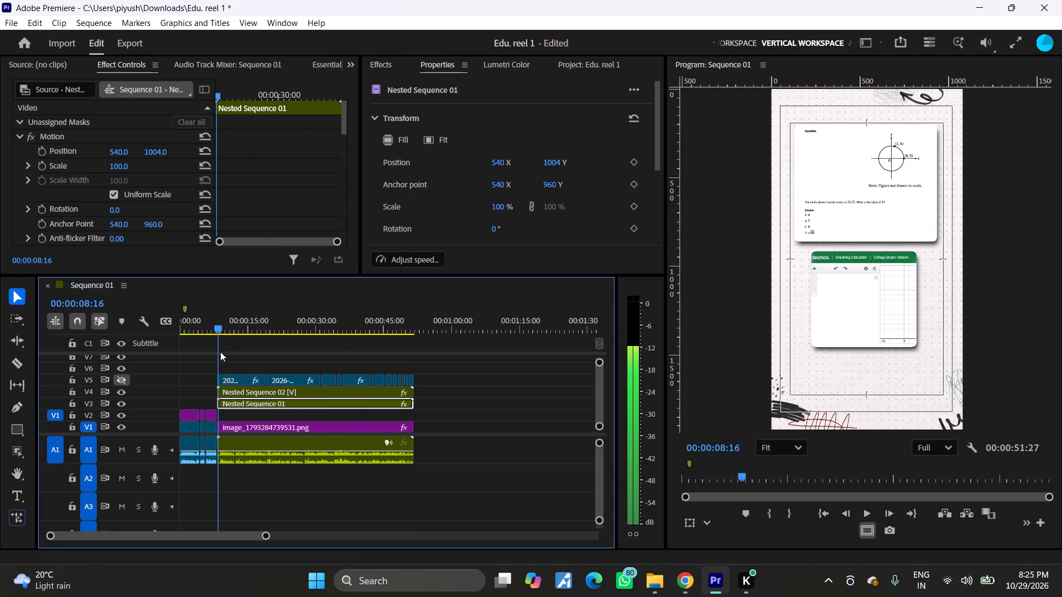
left_click_drag(220, 352, 374, 365)
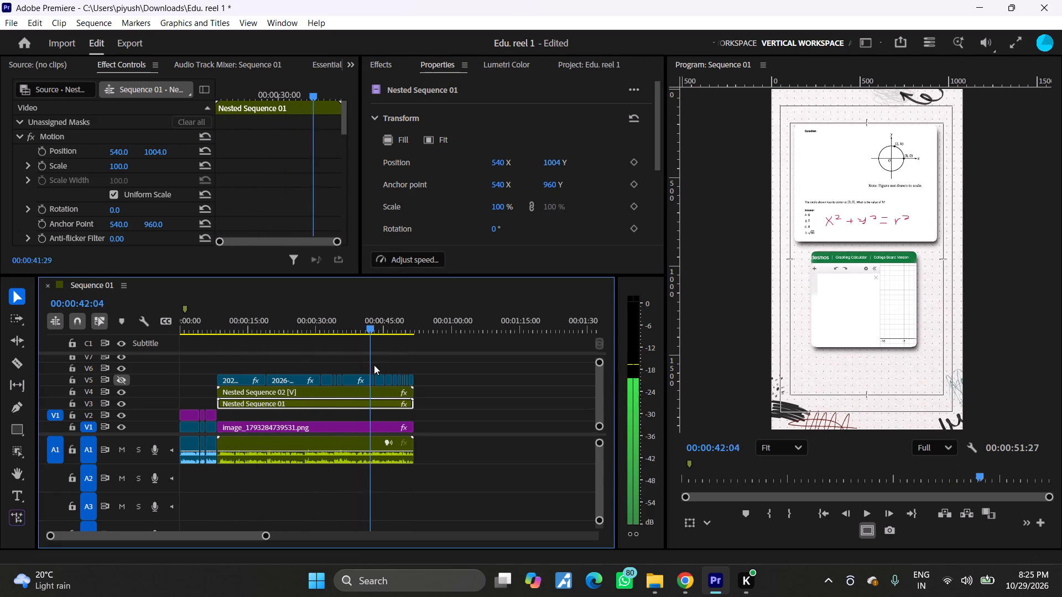
left_click_drag(374, 365, 413, 370)
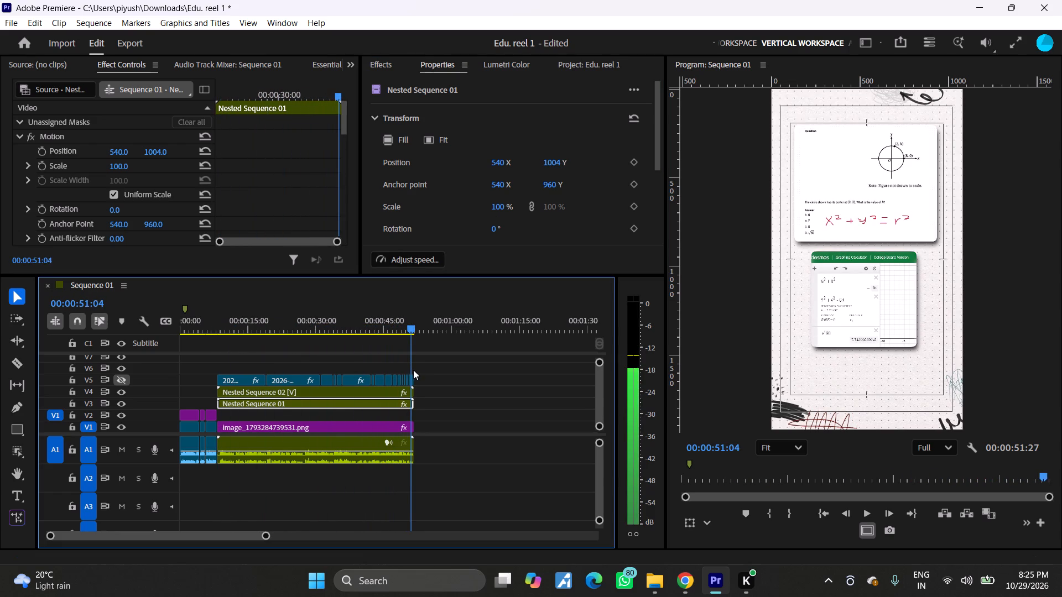
left_click_drag(413, 370, 411, 370)
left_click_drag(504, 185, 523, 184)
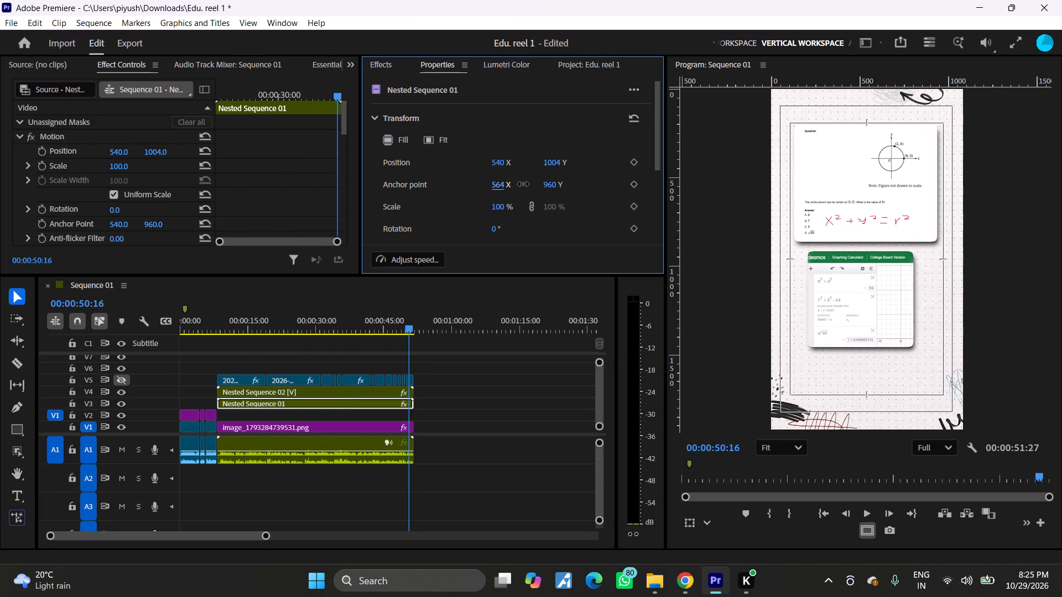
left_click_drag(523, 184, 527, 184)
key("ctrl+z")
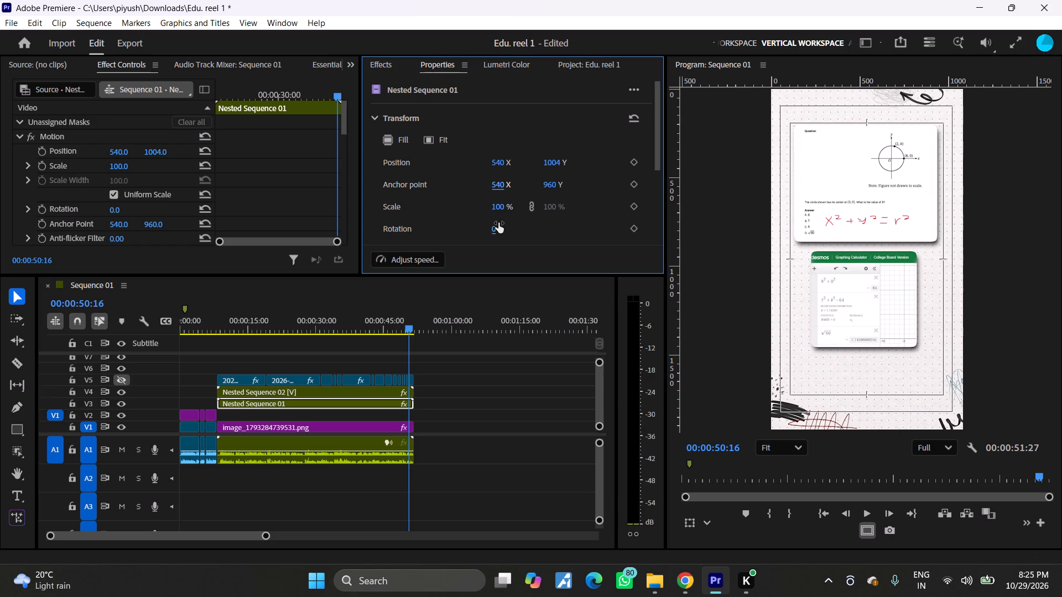
Scale the nested calculator sequence on V3 up to 124%.
left_click_drag(496, 206, 520, 204)
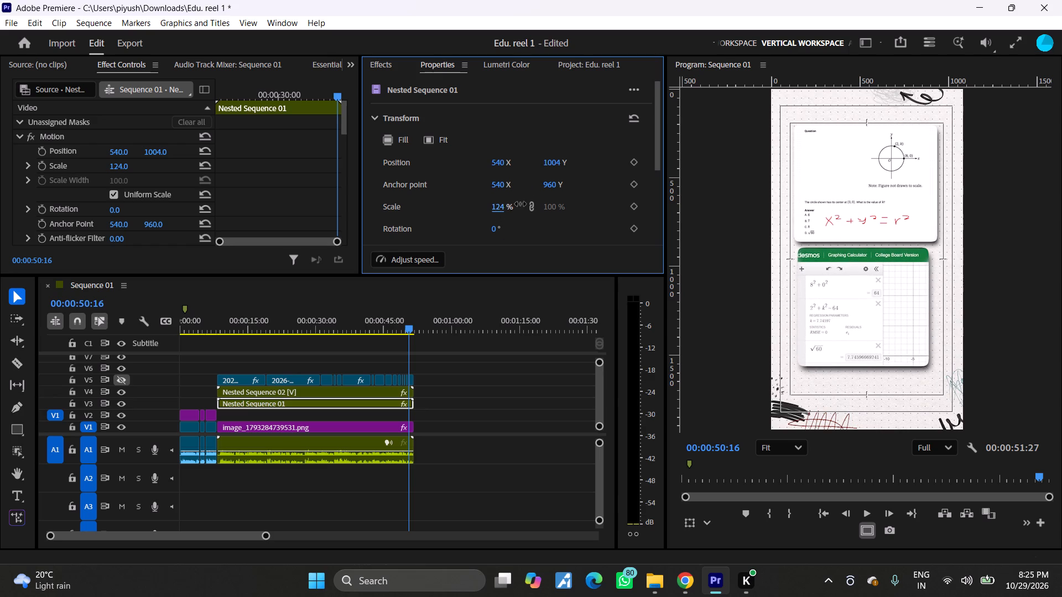
left_click_drag(520, 204, 517, 204)
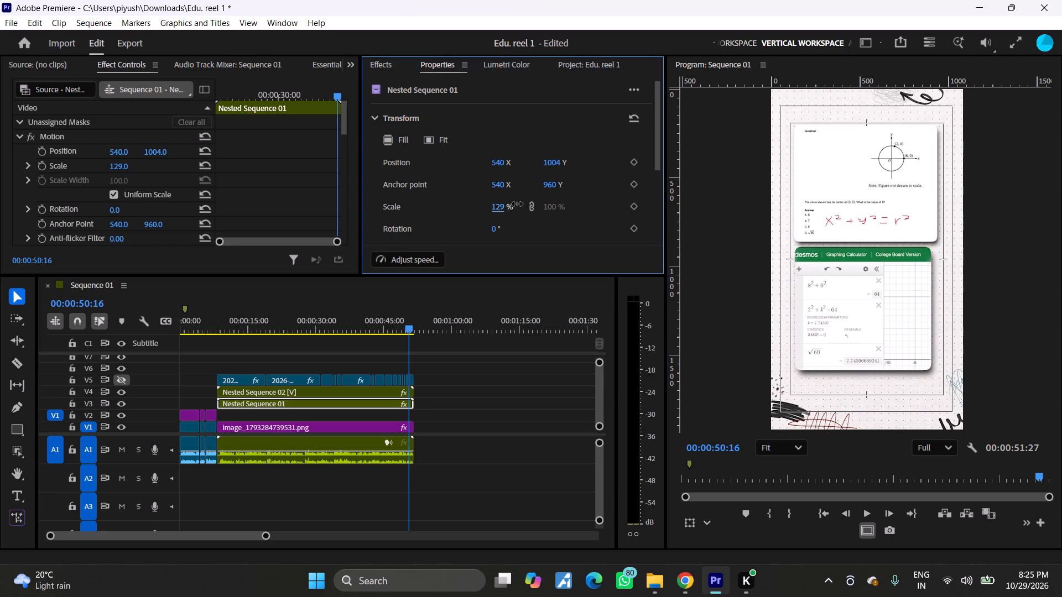
left_click_drag(517, 204, 523, 204)
left_click_drag(523, 204, 521, 204)
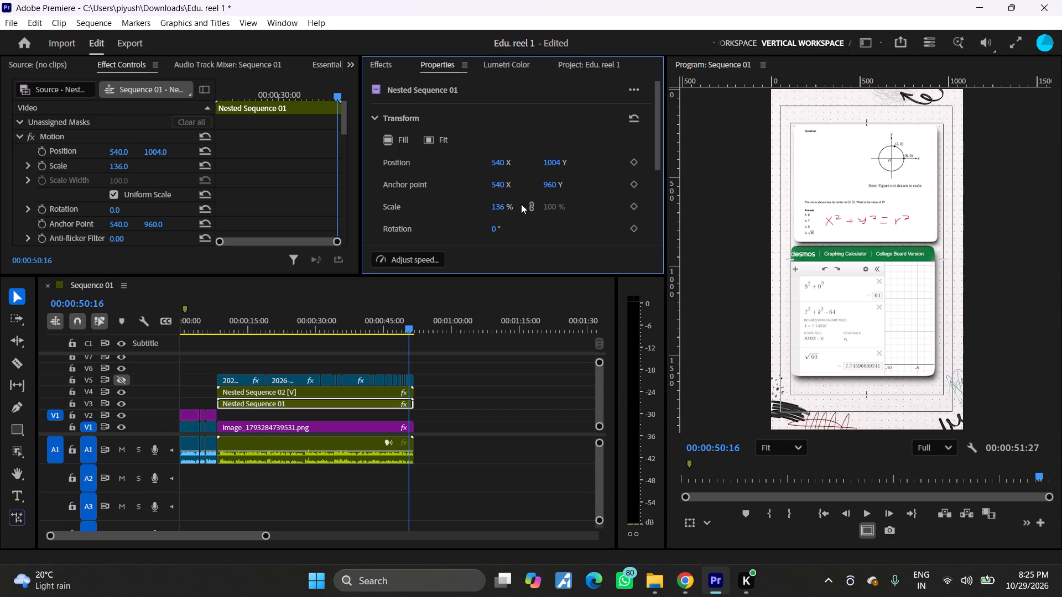
left_click_drag(521, 204, 505, 204)
left_click_drag(505, 204, 501, 204)
left_click_drag(500, 210, 491, 209)
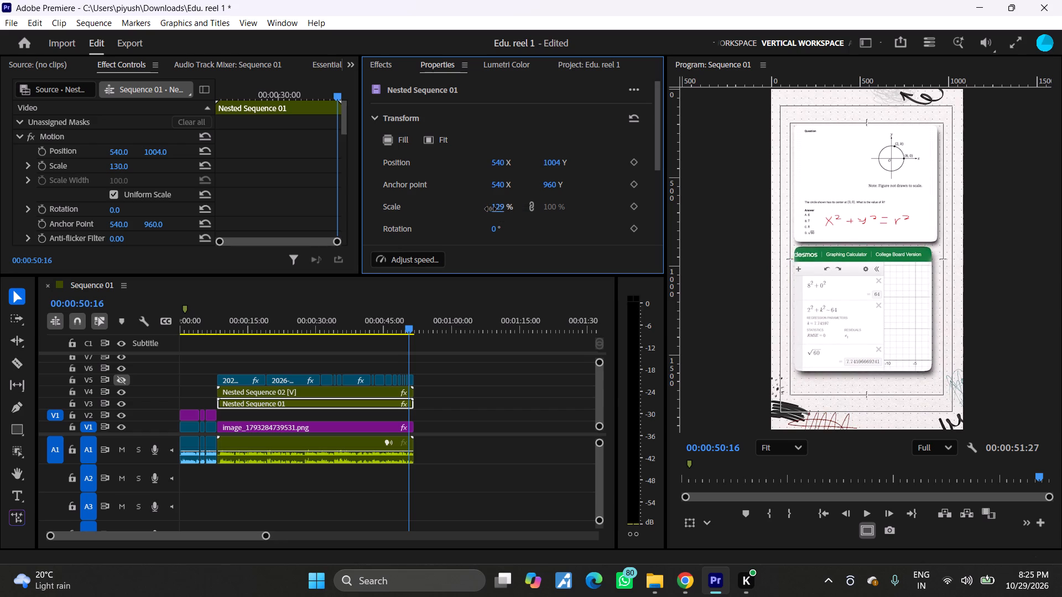
left_click_drag(491, 209, 488, 209)
Reposition the nested calculator sequence to 555 horizontally and 1040 vertically.
left_click_drag(499, 163, 512, 163)
left_click_drag(548, 160, 589, 159)
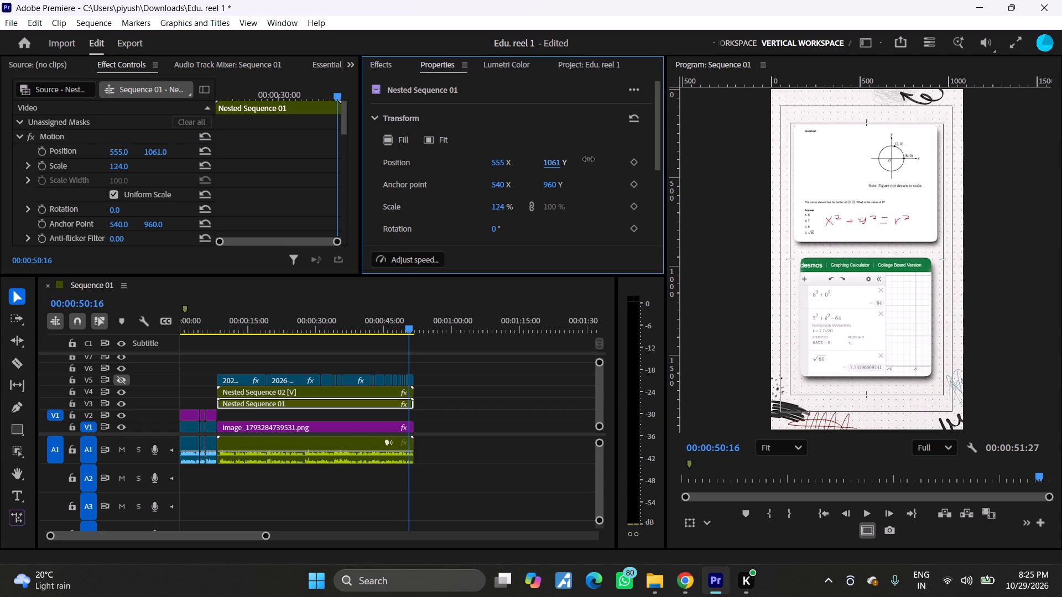
left_click_drag(589, 159, 575, 161)
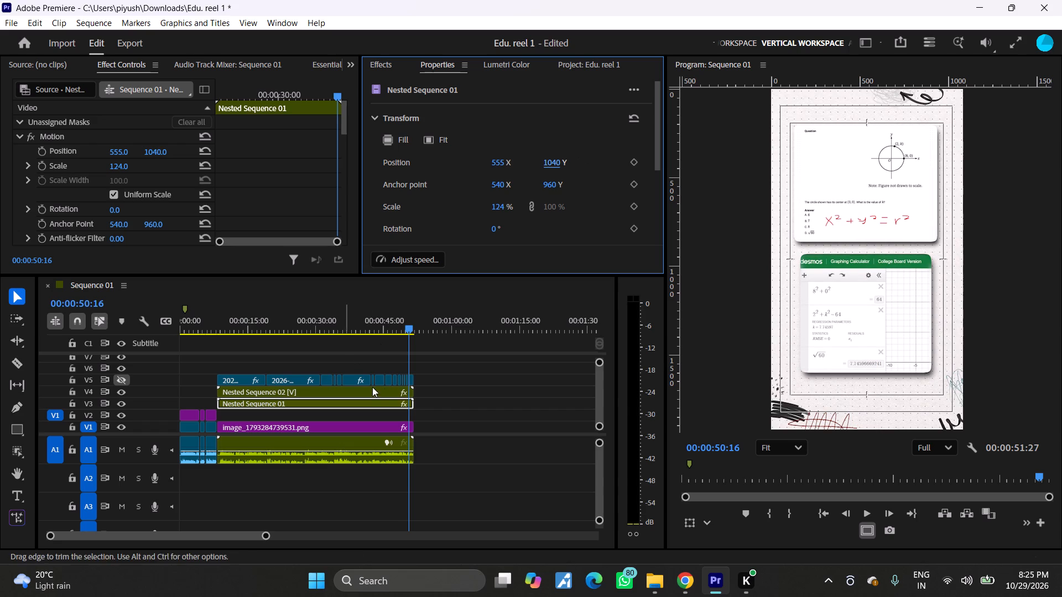
Scale the nested question sequence on V4 to 111% and set its vertical position to 997.
left_click(368, 392)
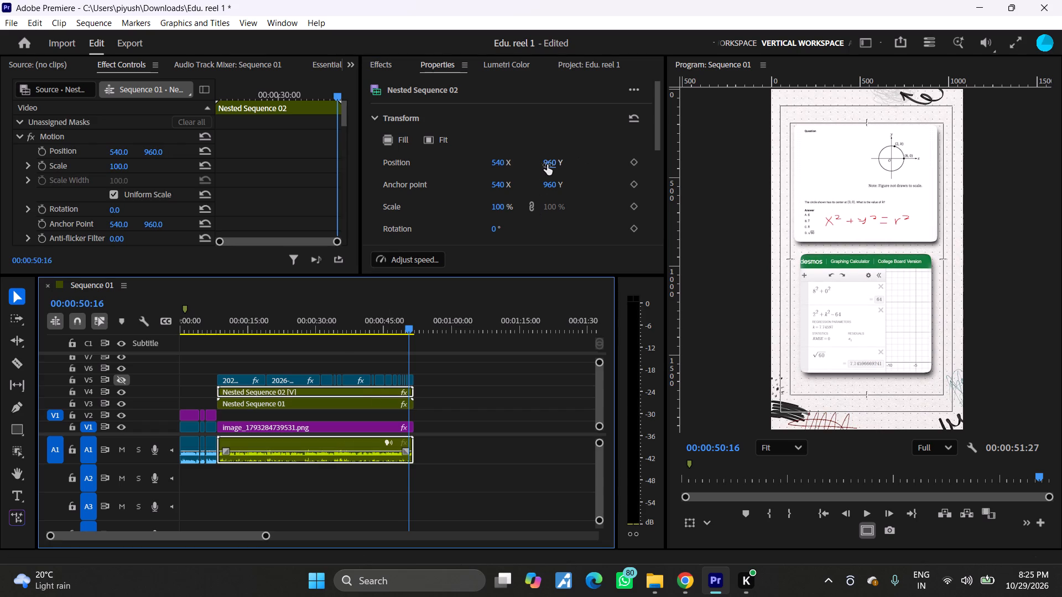
left_click_drag(496, 203, 512, 203)
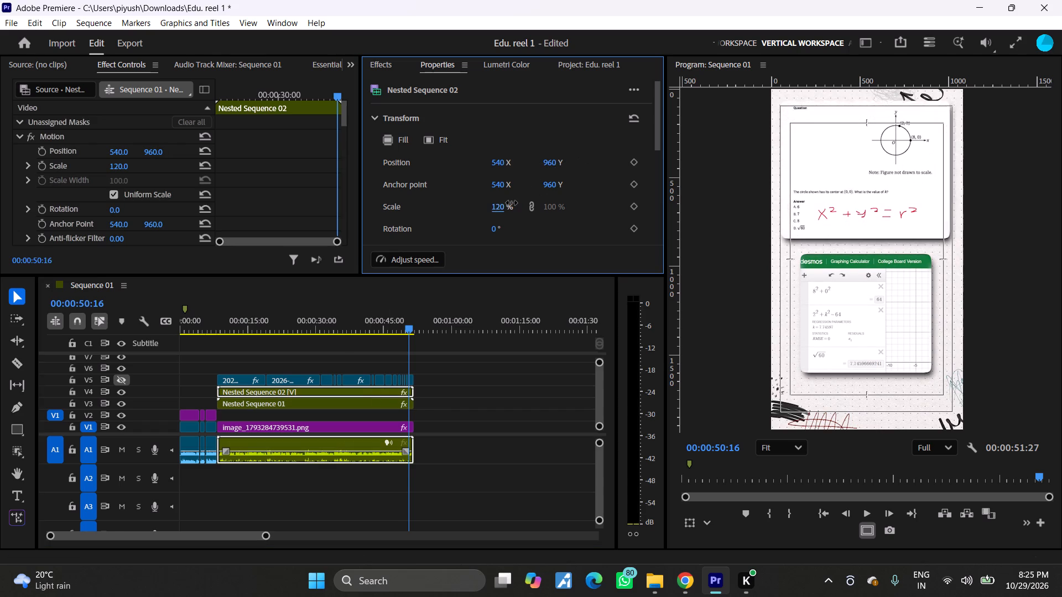
left_click_drag(512, 203, 505, 203)
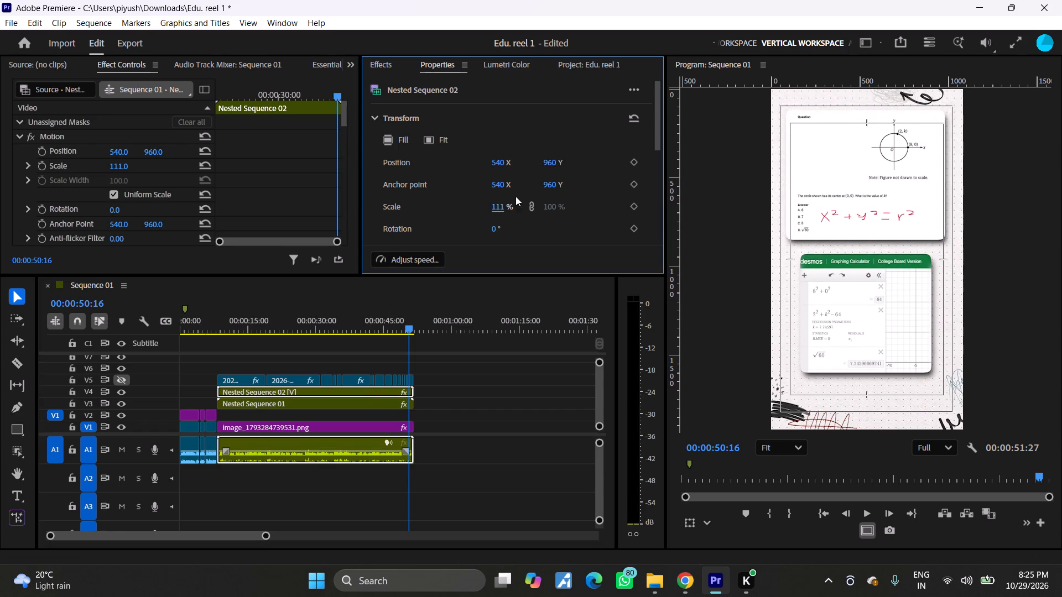
left_click_drag(550, 159, 571, 159)
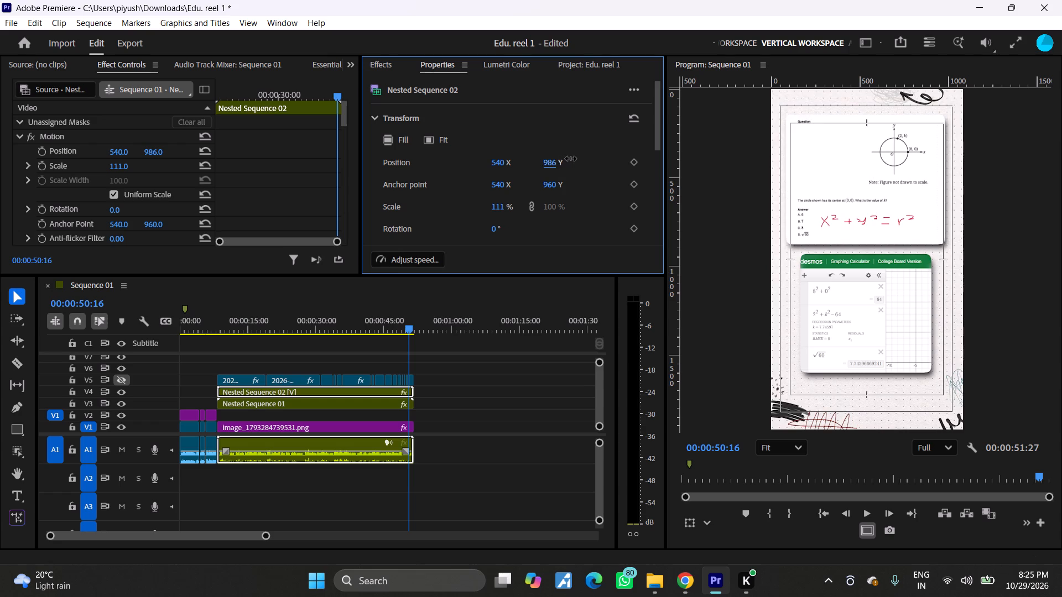
left_click_drag(571, 159, 594, 159)
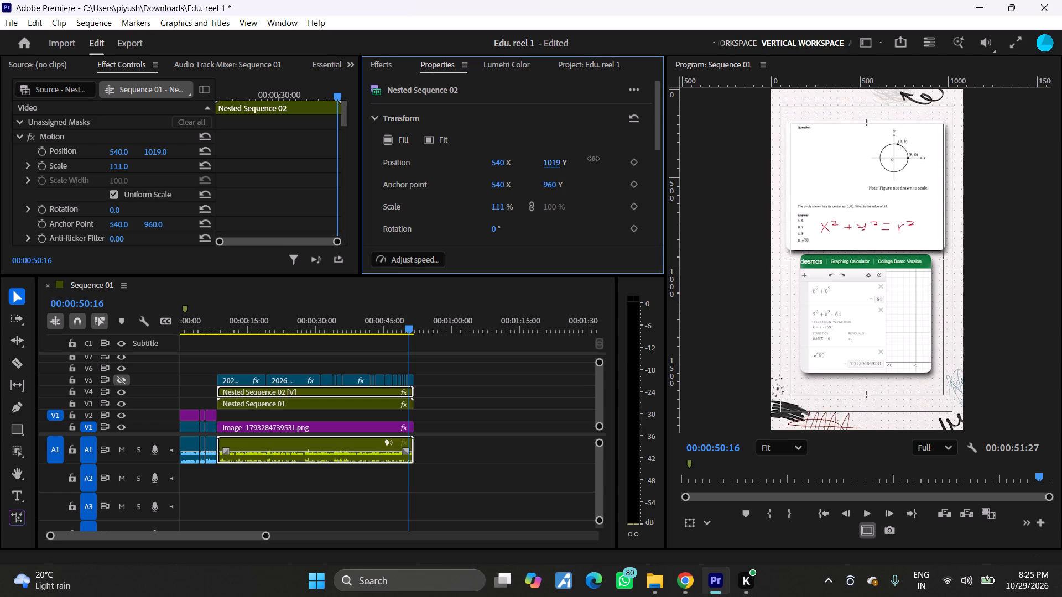
left_click_drag(594, 159, 582, 160)
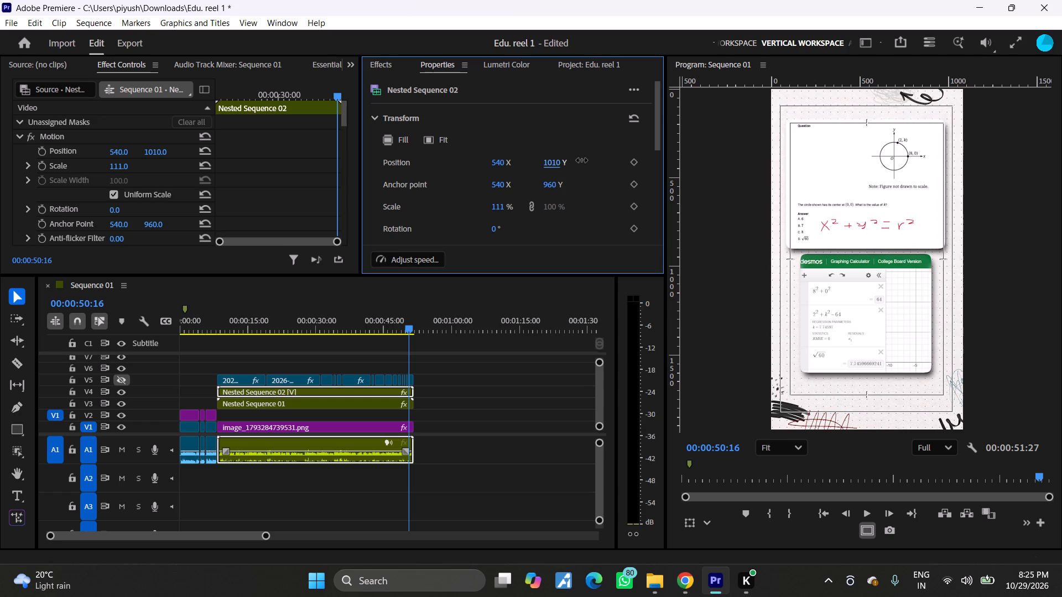
left_click_drag(582, 160, 580, 161)
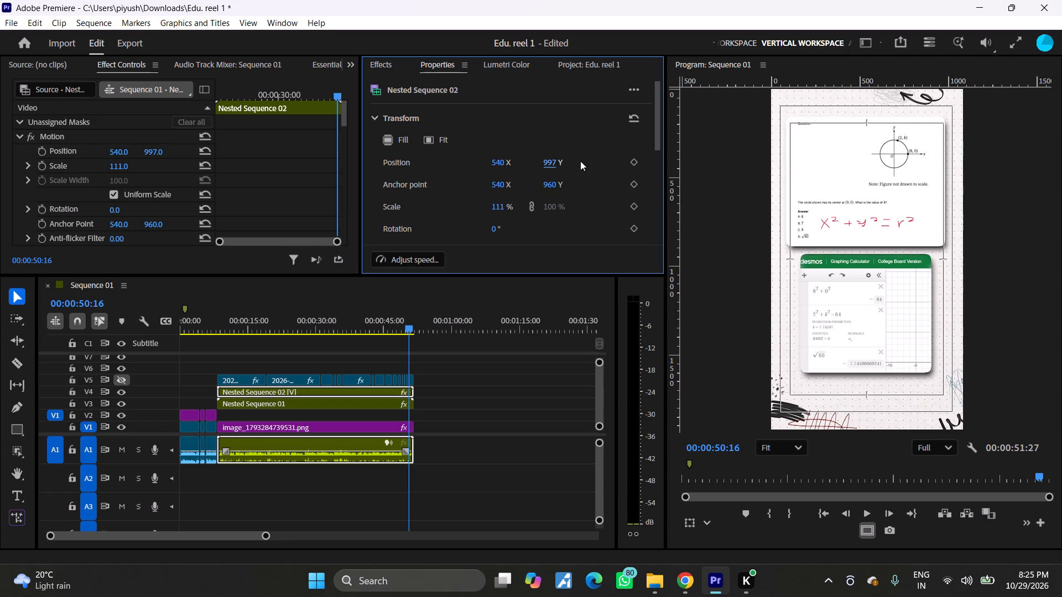
Lower the nested calculator sequence on V3 to a vertical position of 1057.
left_click(322, 405)
left_click_drag(556, 165, 563, 164)
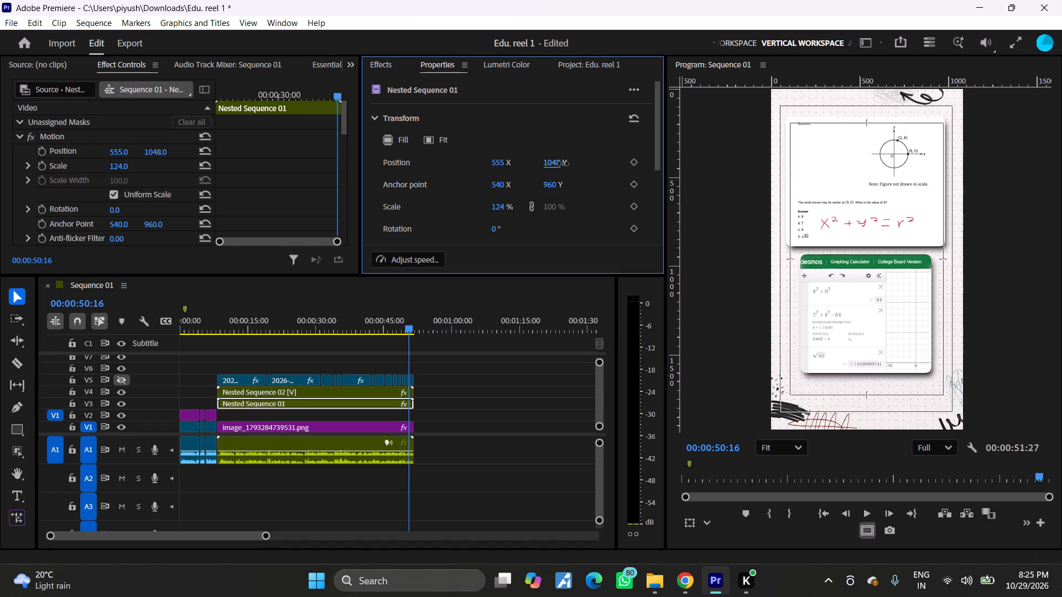
left_click_drag(563, 164, 568, 163)
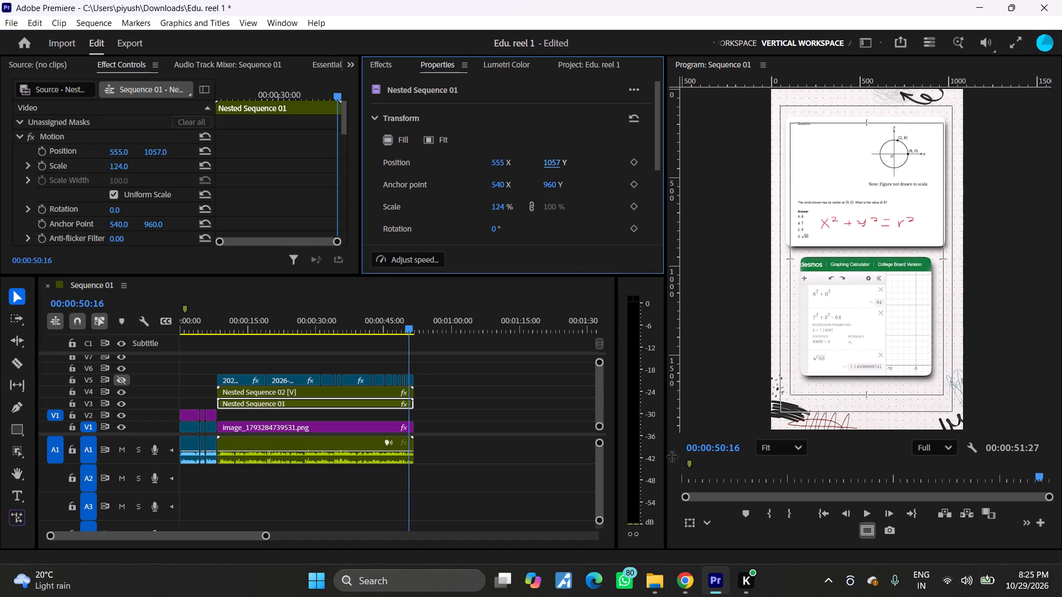